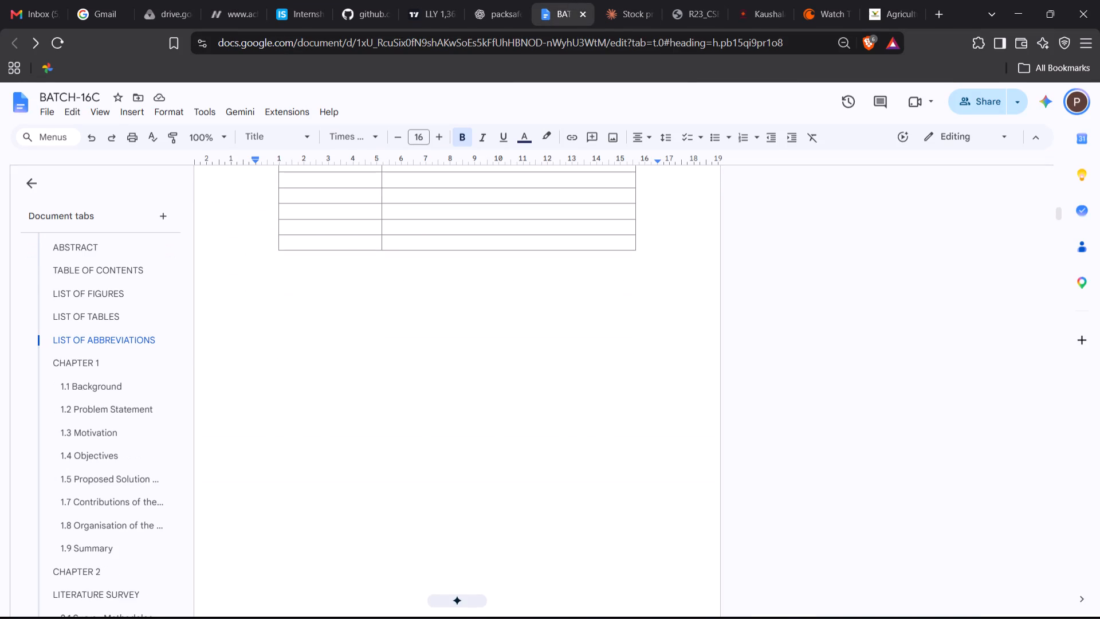
Clear the S_c formula text from the code block under "3. Category score calculation" in section 4.7.3.
scroll(527, 305, "down", 20)
scroll(527, 305, "down", 20)
scroll(527, 305, "down", 6)
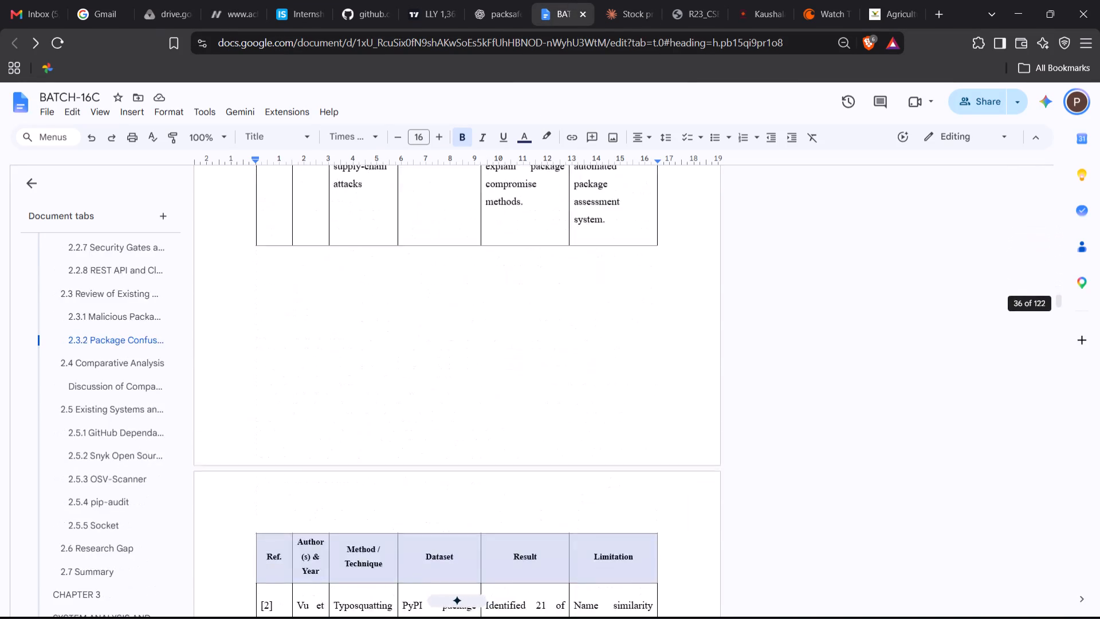
scroll(527, 305, "down", 20)
scroll(527, 305, "down", 20)
scroll(527, 305, "down", 6)
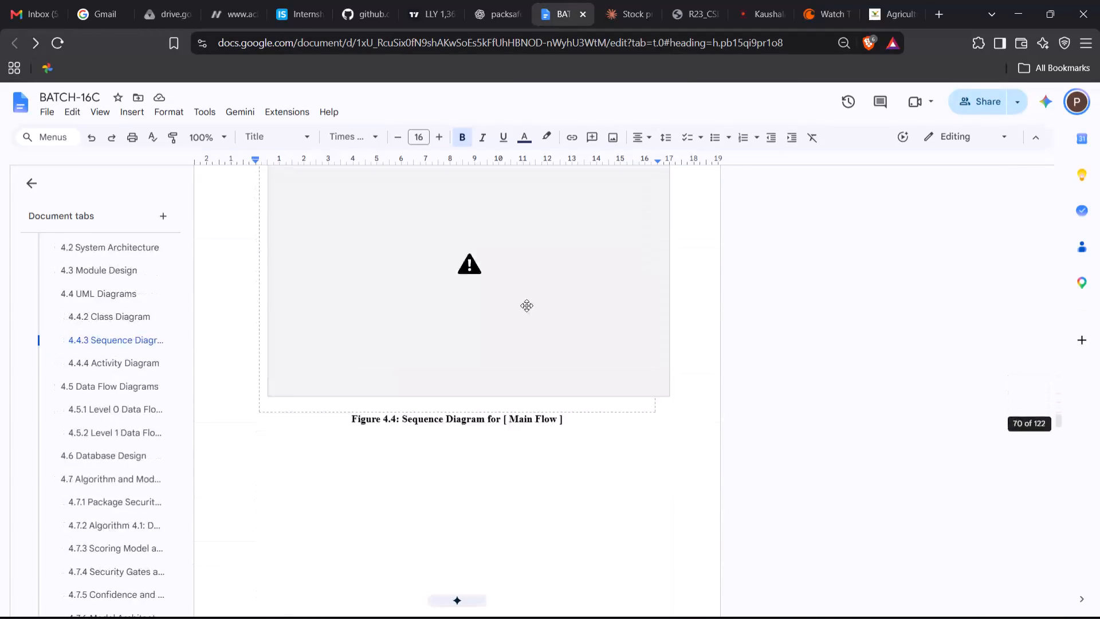
scroll(527, 305, "down", 5)
scroll(527, 305, "up", 3)
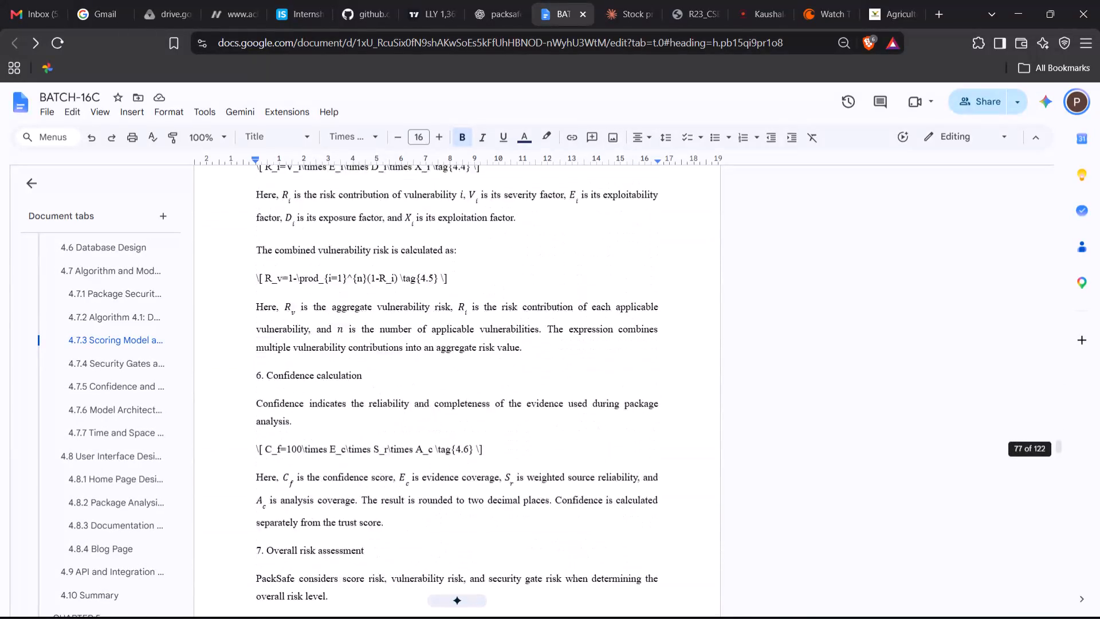
scroll(527, 305, "up", 8)
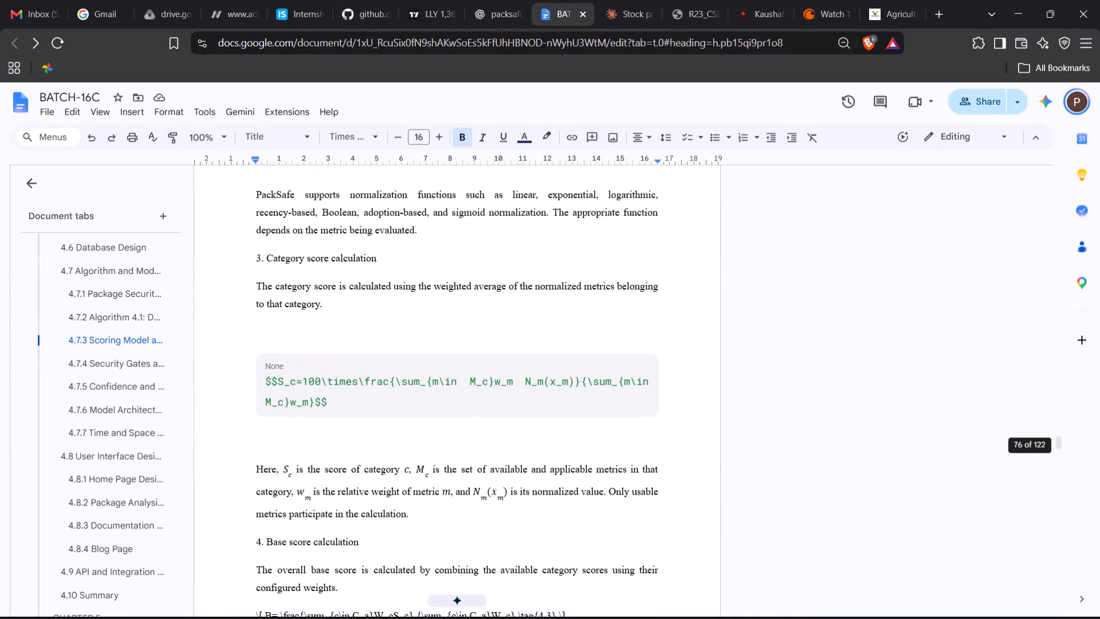
scroll(527, 305, "up", 2)
left_click_drag(333, 444, 294, 435)
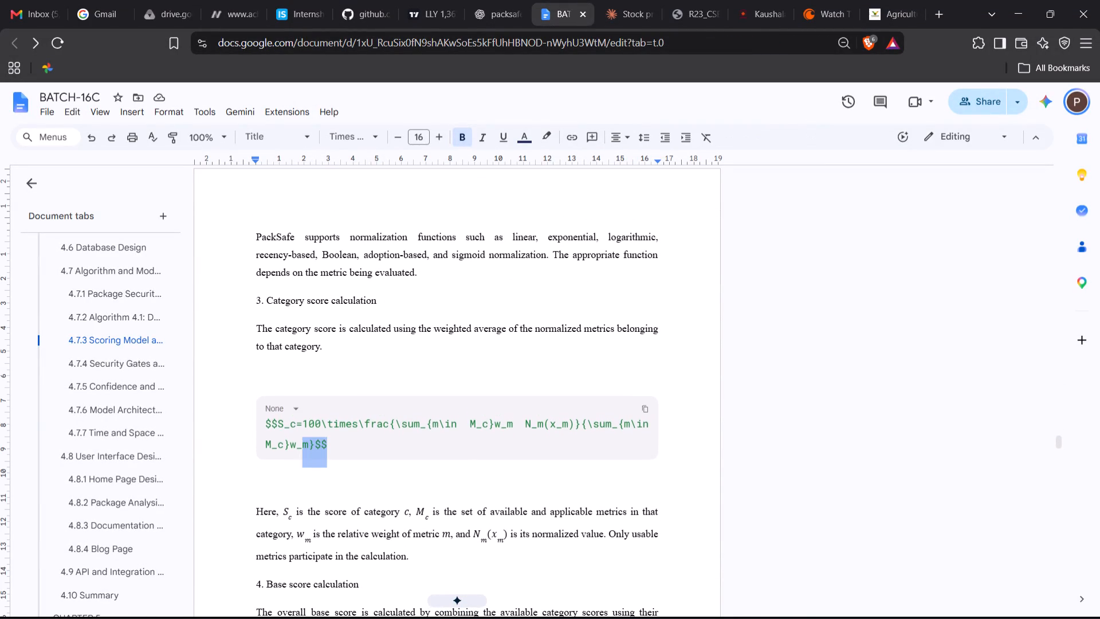
left_click_drag(294, 435, 264, 426)
key("x")
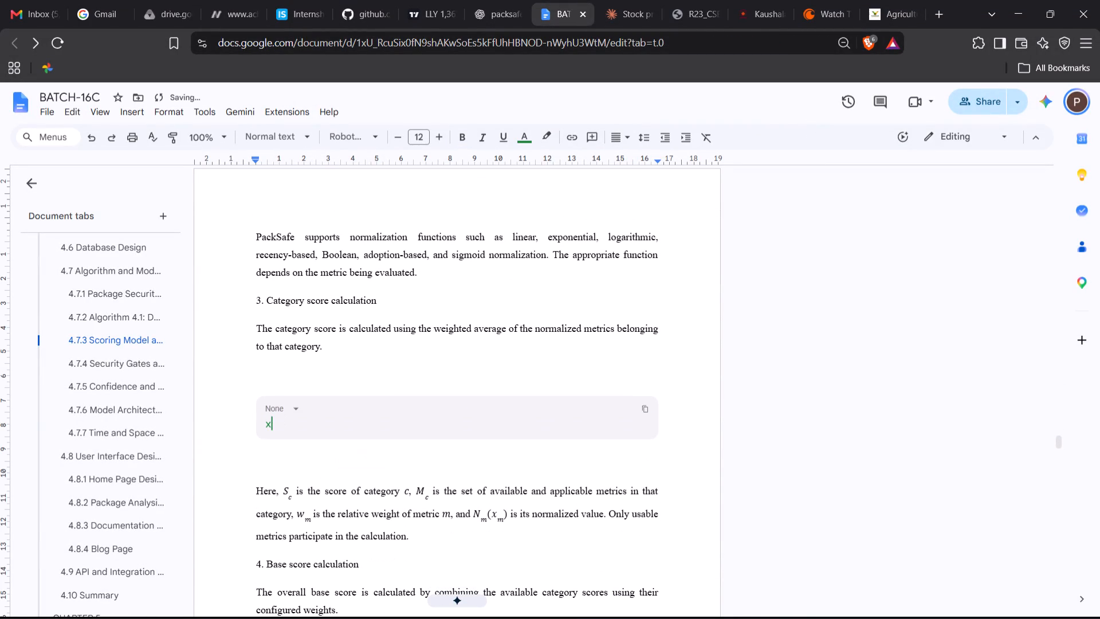
key("BackSpace")
key("BackSpace")
key("BackSpace")
key("BackSpace")
key("BackSpace")
Remove the empty code block and the extra blank lines, keeping one empty paragraph after the category score sentence.
right_click(426, 416)
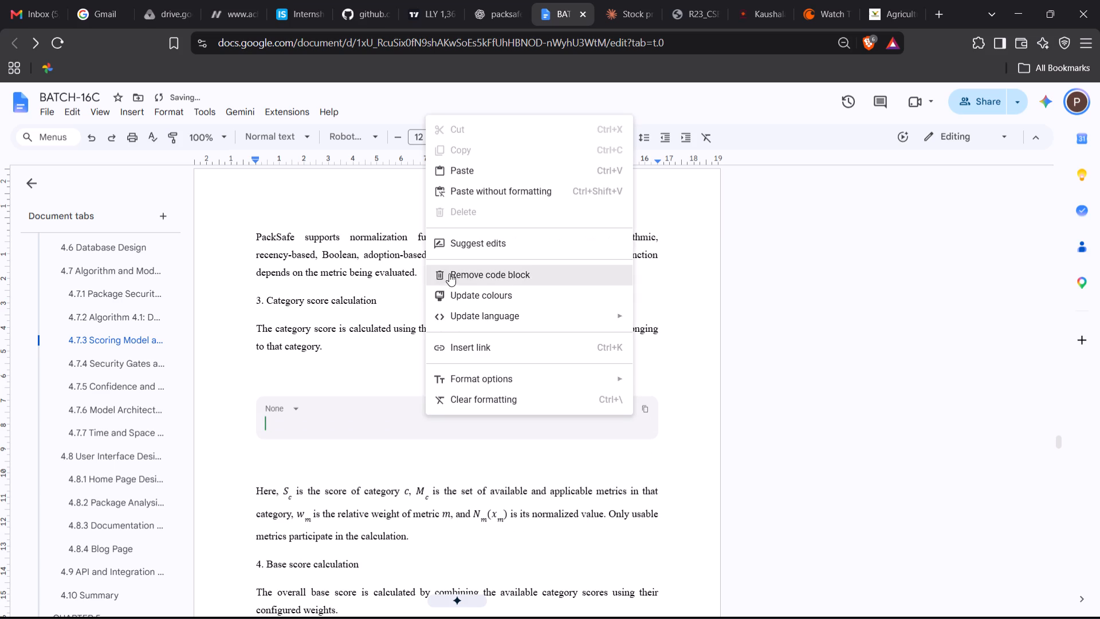
left_click(472, 278)
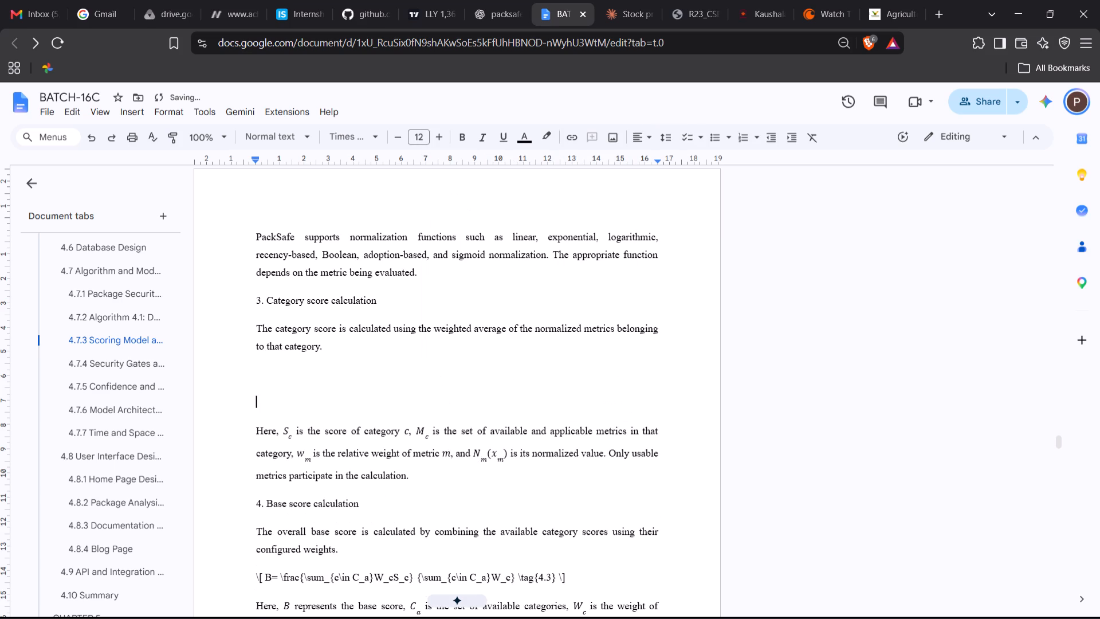
key("BackSpace")
key("BackSpace")
key("Return")
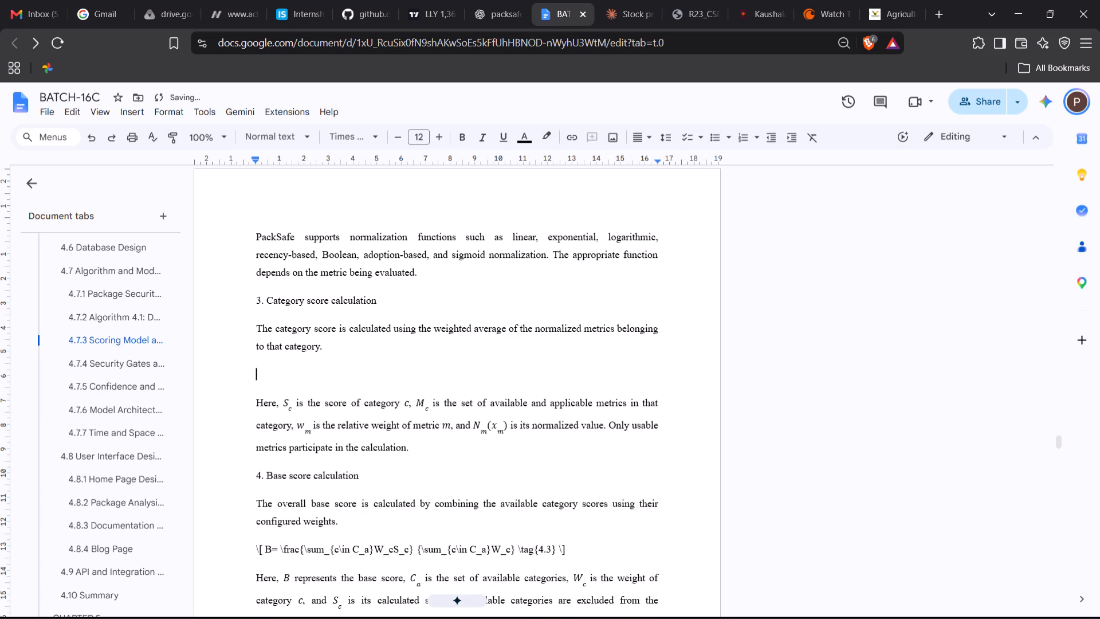
Insert the $$S_c=100\times\frac...$$ formula from the clipboard history into the empty paragraph above "Here, S_c is the score".
key("ctrl+v")
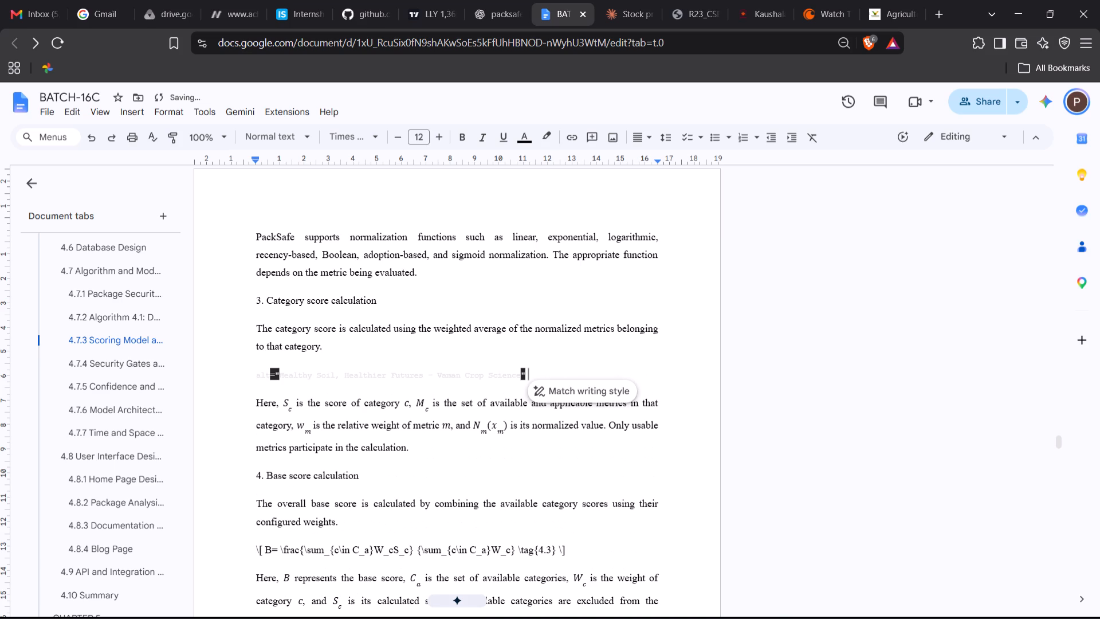
key("ctrl+z")
key("super+v")
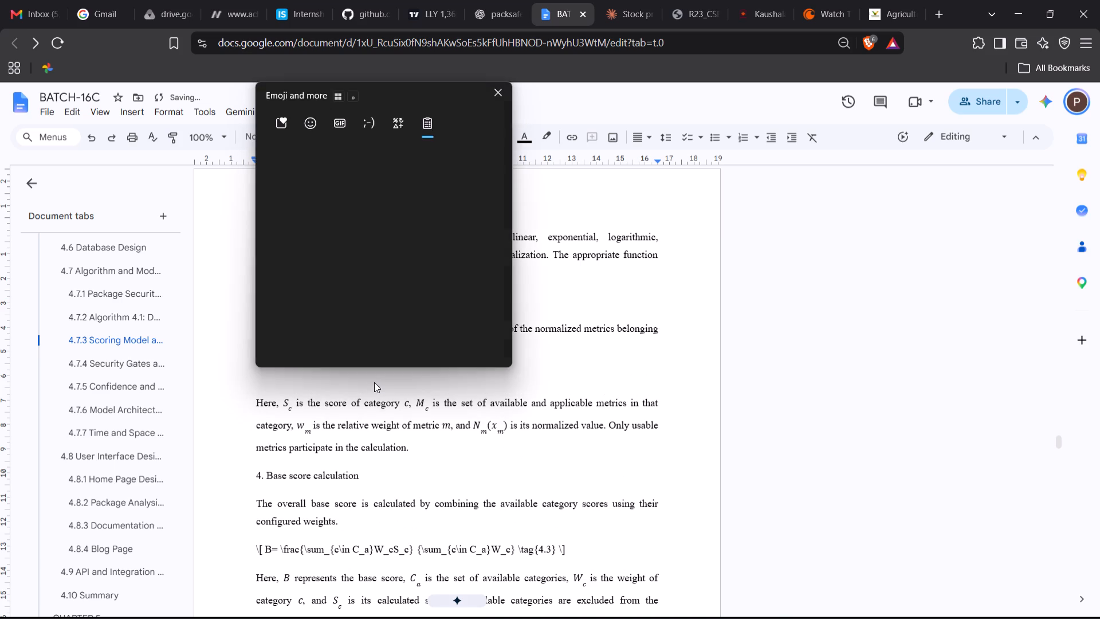
scroll(362, 304, "down", 4)
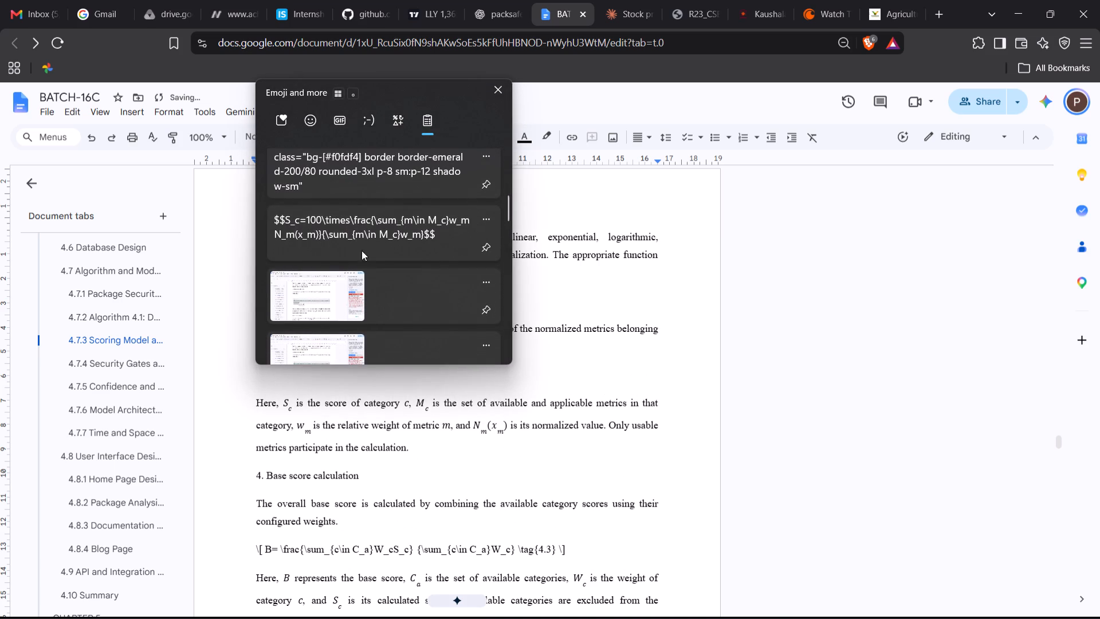
left_click(364, 238)
key("ctrl+v")
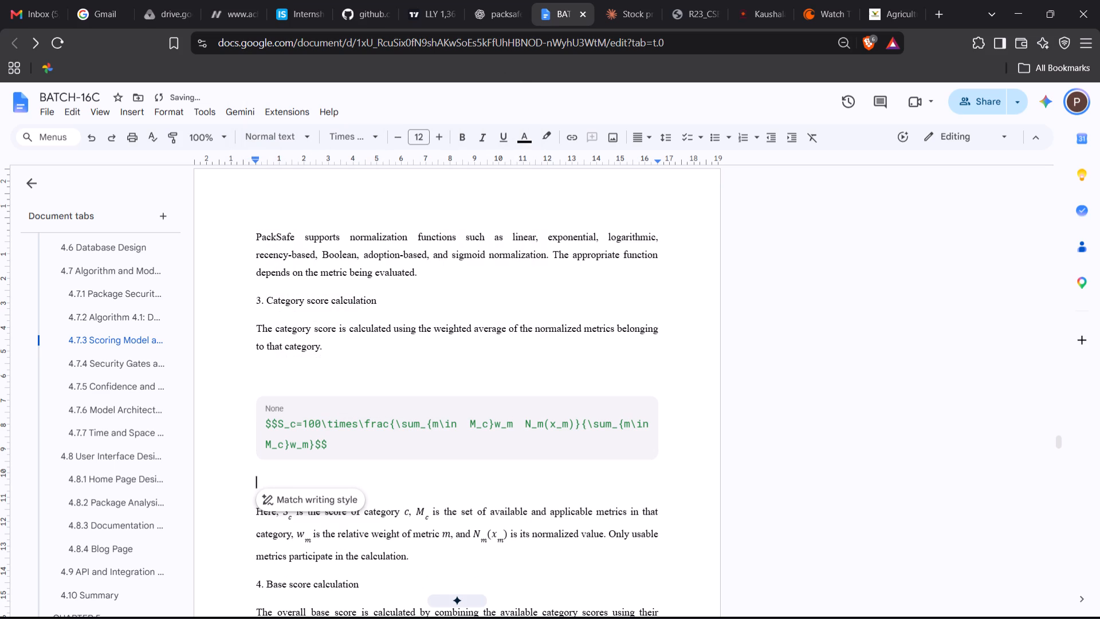
Copy the S_c formula, remove its code block, and paste the formula back as an ordinary paragraph in its place.
left_click_drag(331, 446, 264, 426)
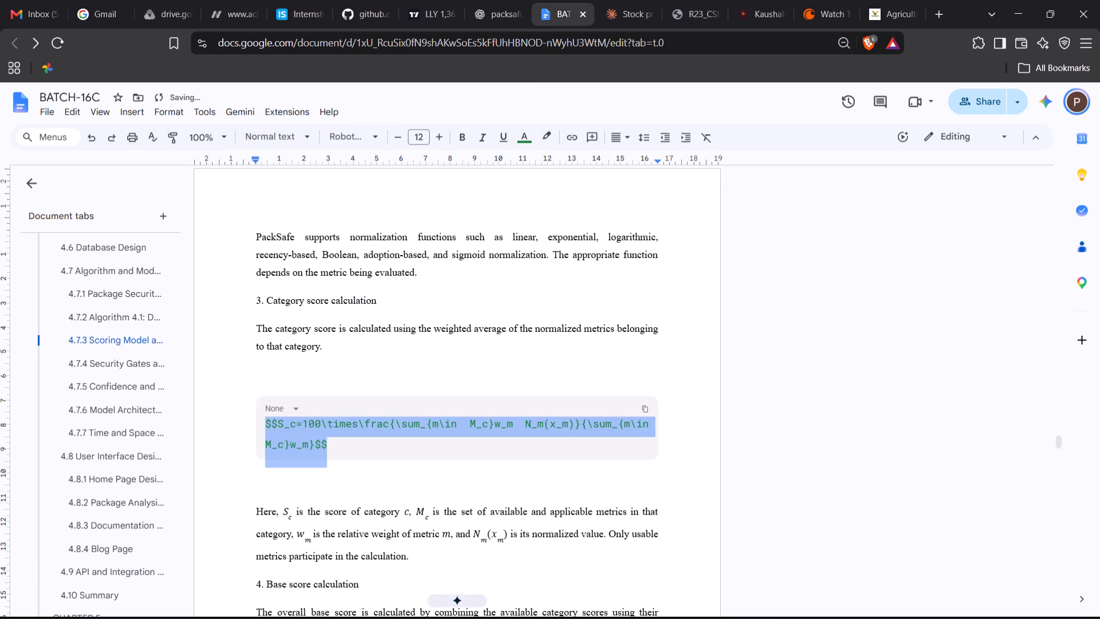
key("ctrl+c")
key("ctrl+c")
key("ctrl+c")
key("ctrl+c")
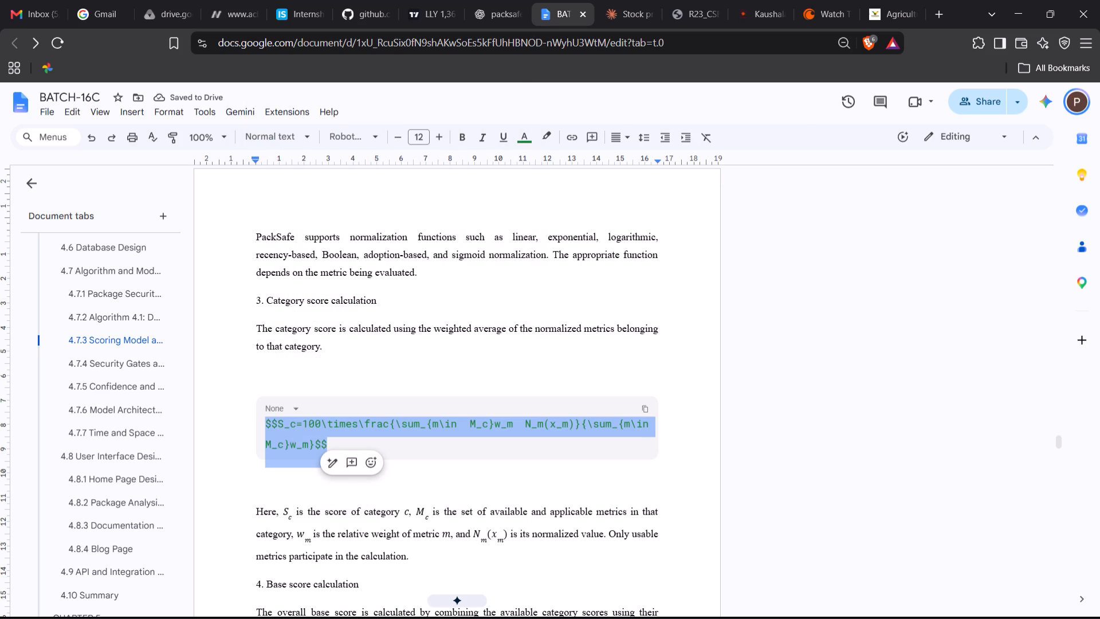
right_click(516, 420)
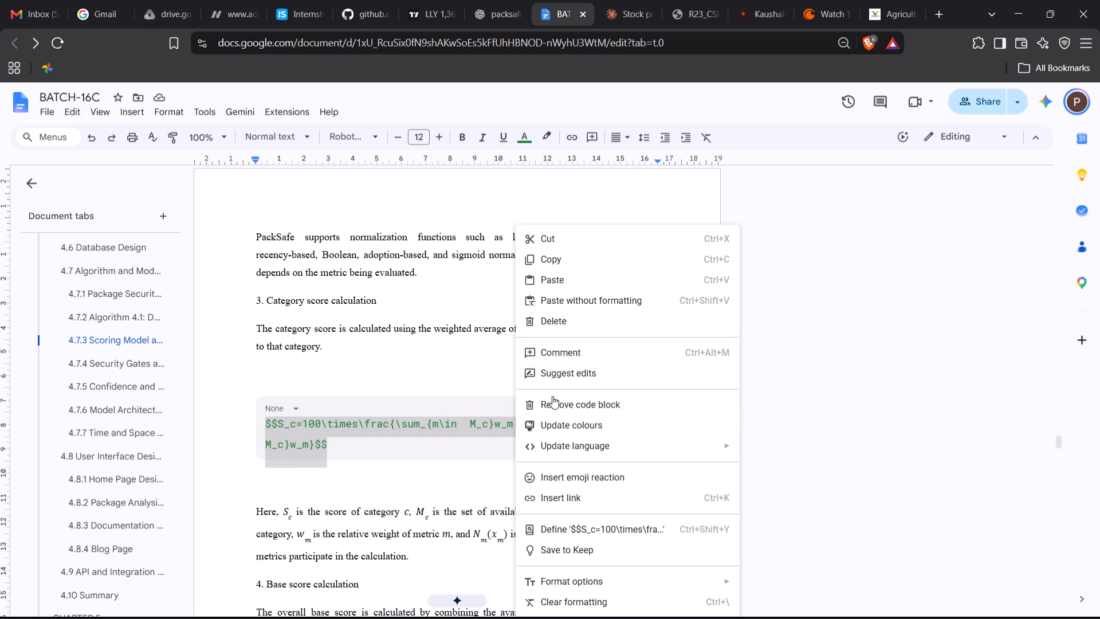
left_click(552, 399)
key("BackSpace")
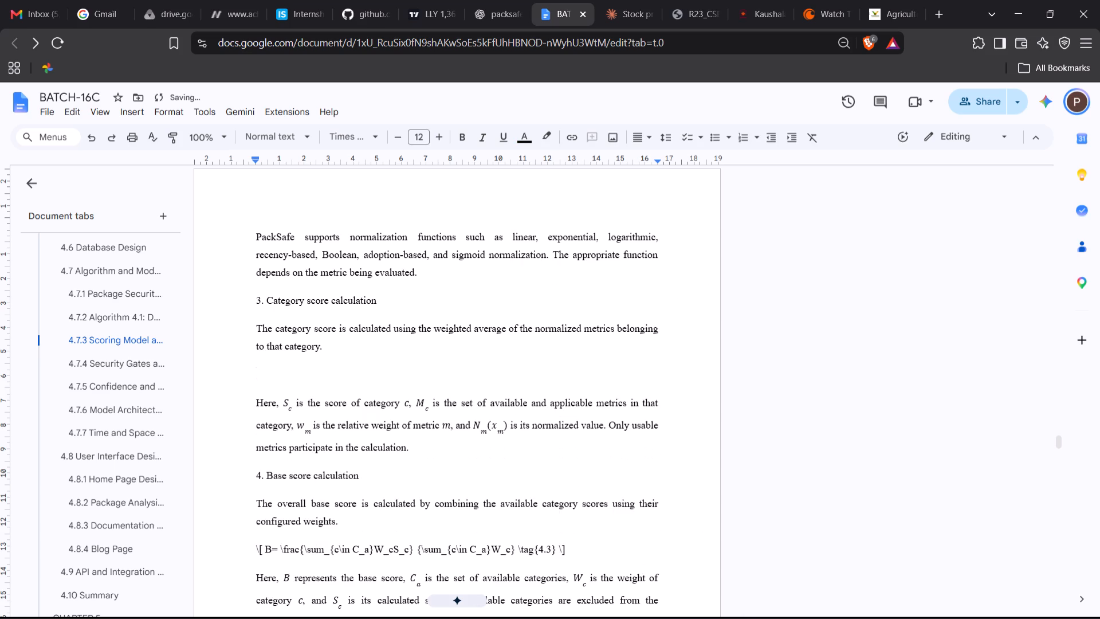
key("ctrl+v")
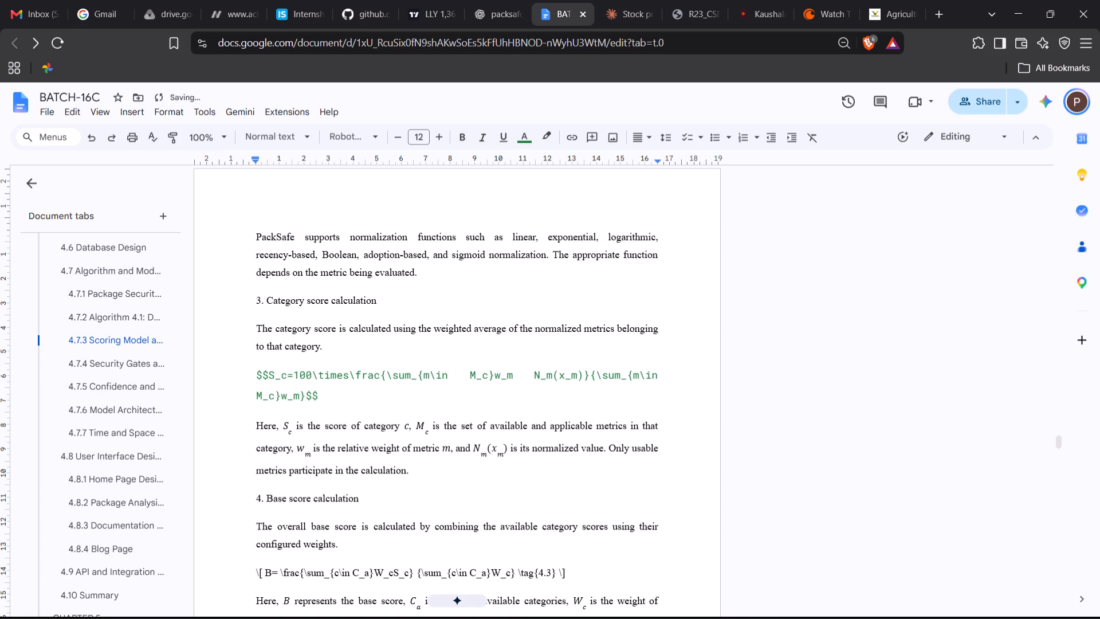
Start the Auto-LaTeX Equations add-on and select the whole S_c formula, including both pairs of dollar signs.
left_click_drag(316, 397, 260, 379)
left_click(288, 116)
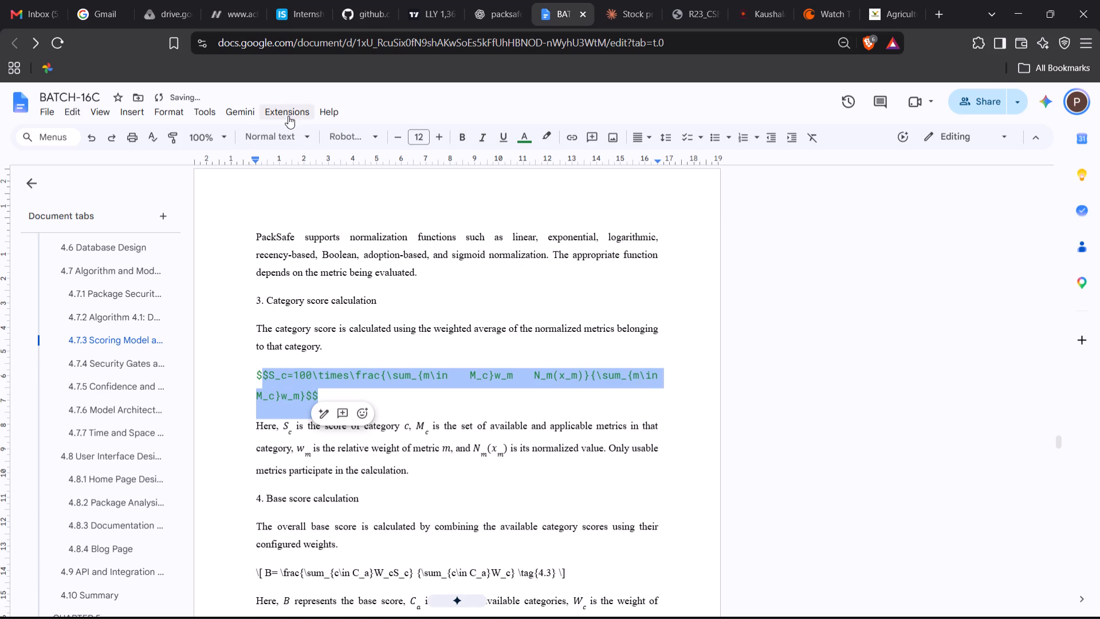
left_click(493, 190)
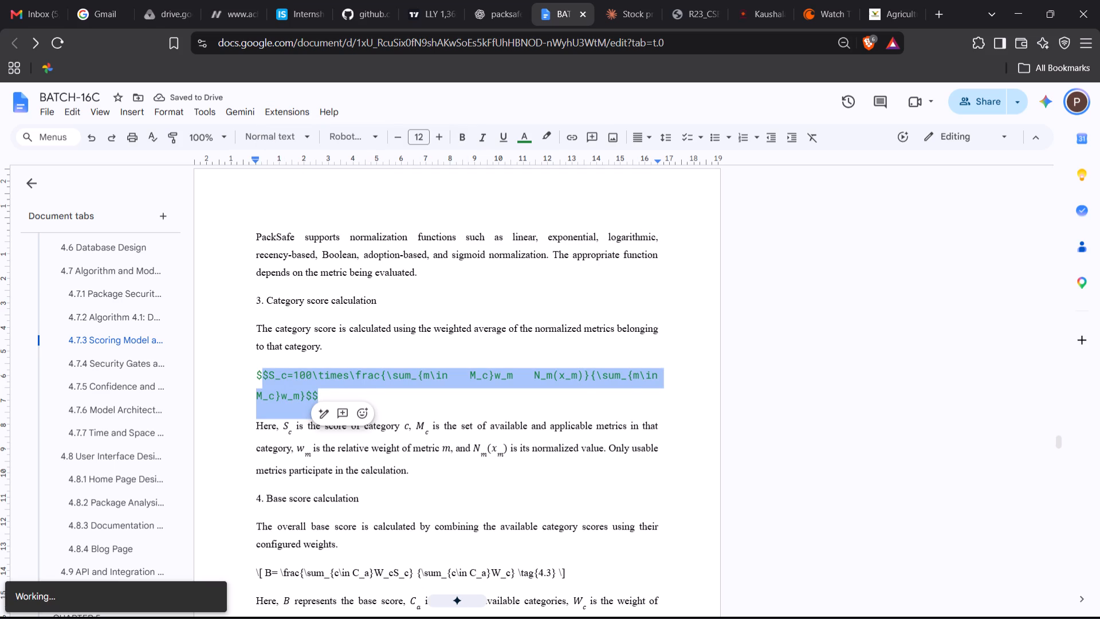
left_click_drag(256, 375, 321, 393)
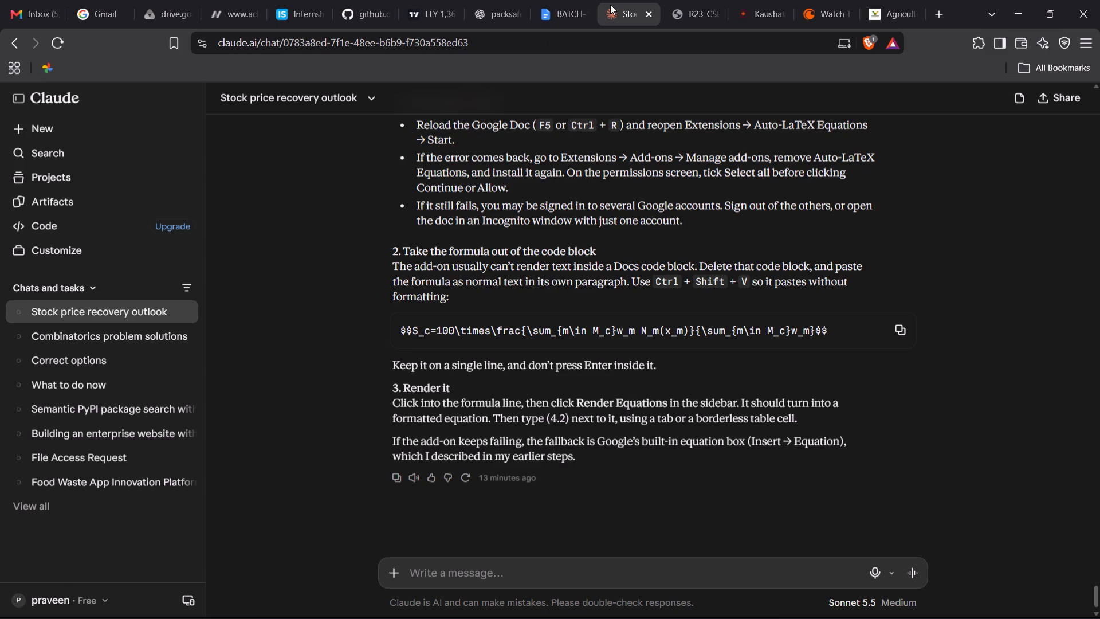
Close the failed Auto-LaTeX Equations sidebar in the BATCH-16C document and start the add-on again.
left_click(563, 0)
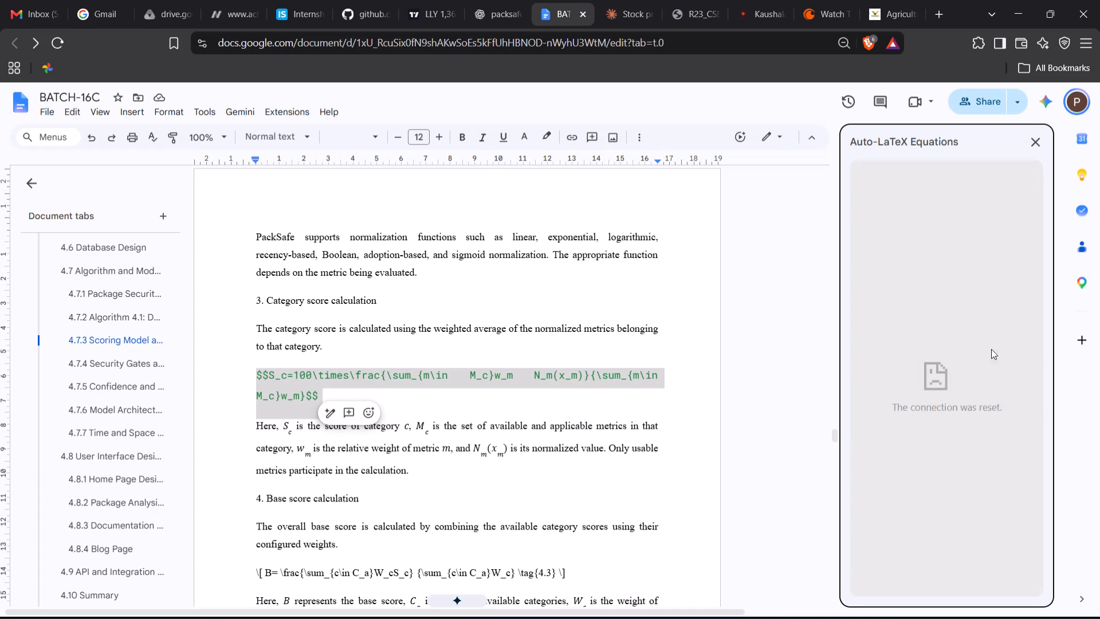
scroll(959, 408, "down", 6)
scroll(959, 408, "up", 6)
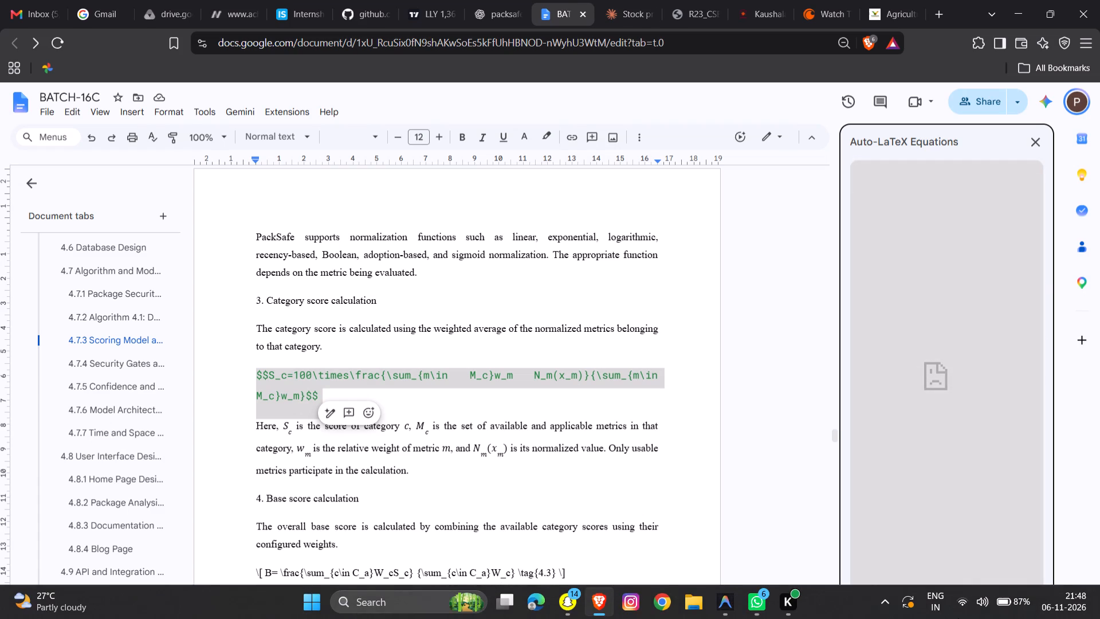
left_click(1027, 142)
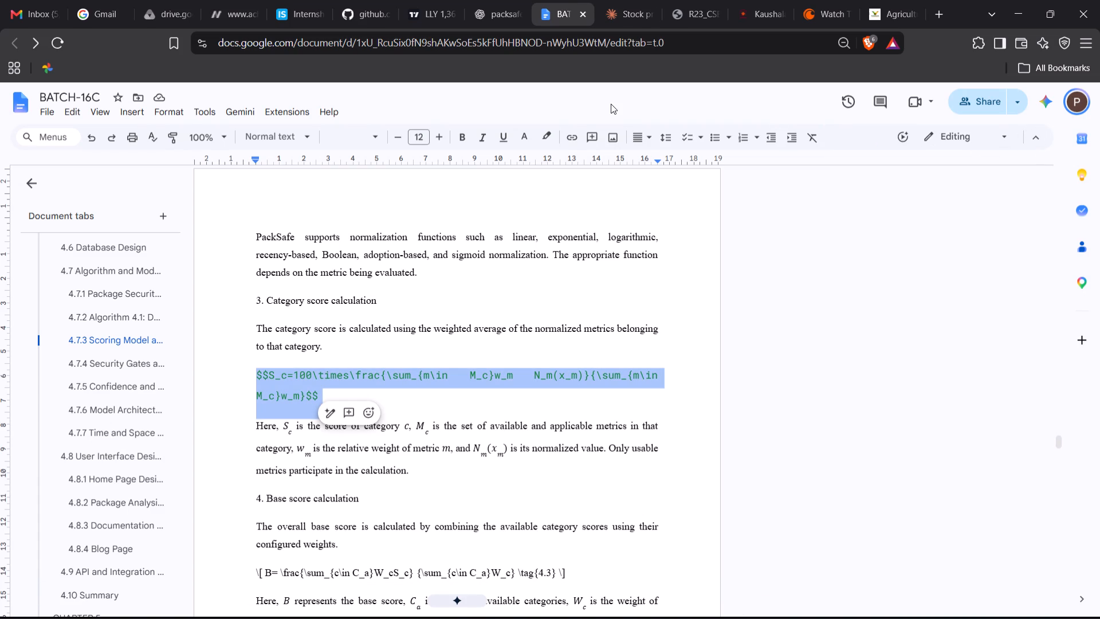
left_click(283, 112)
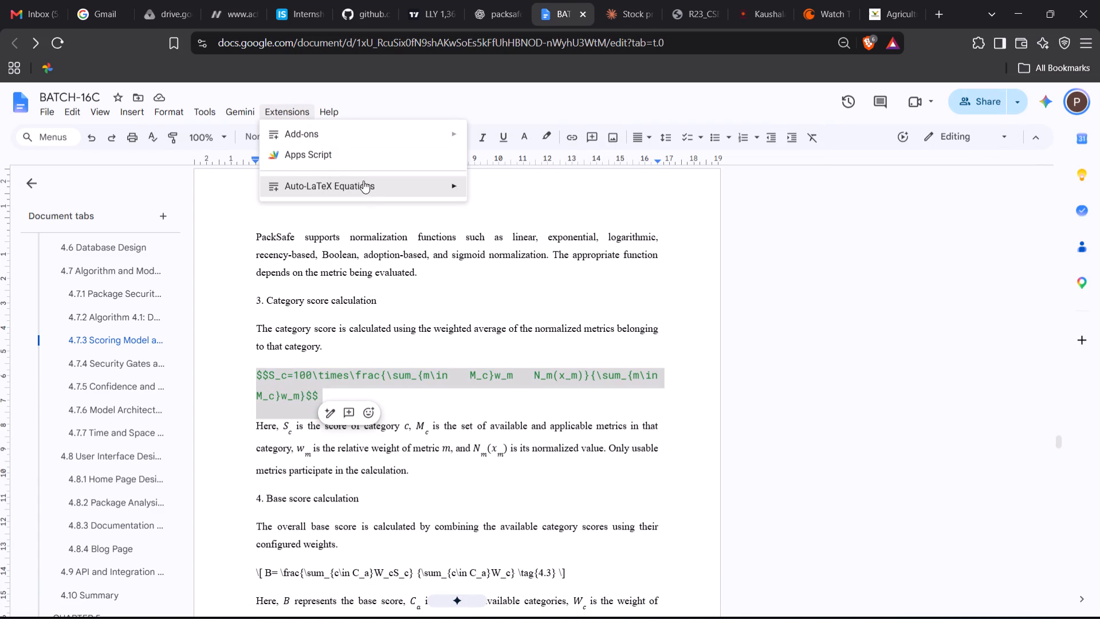
left_click(488, 194)
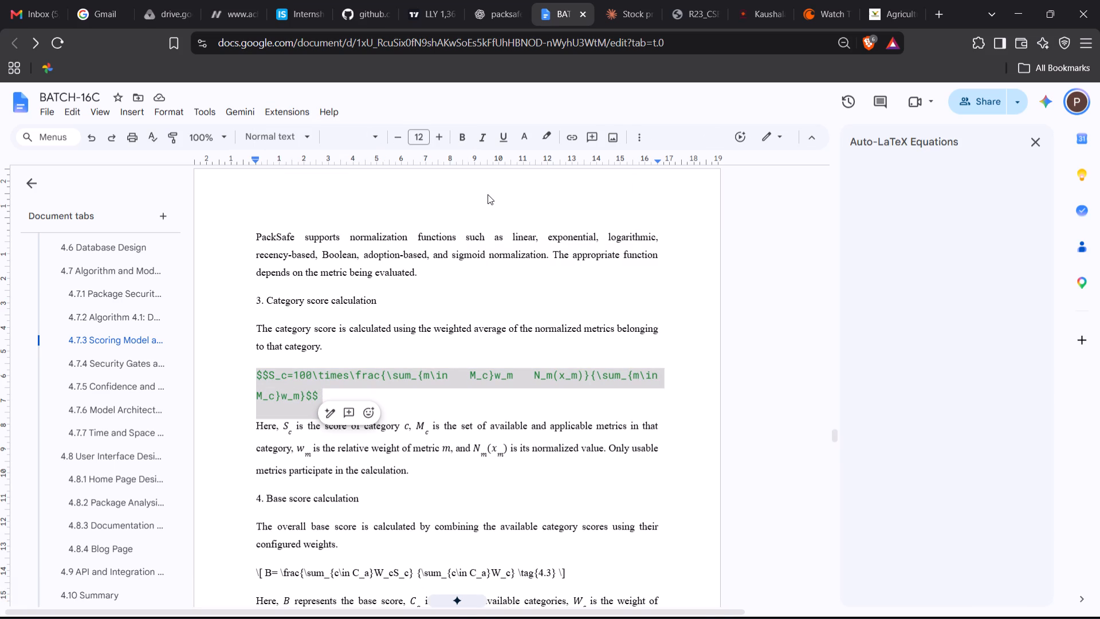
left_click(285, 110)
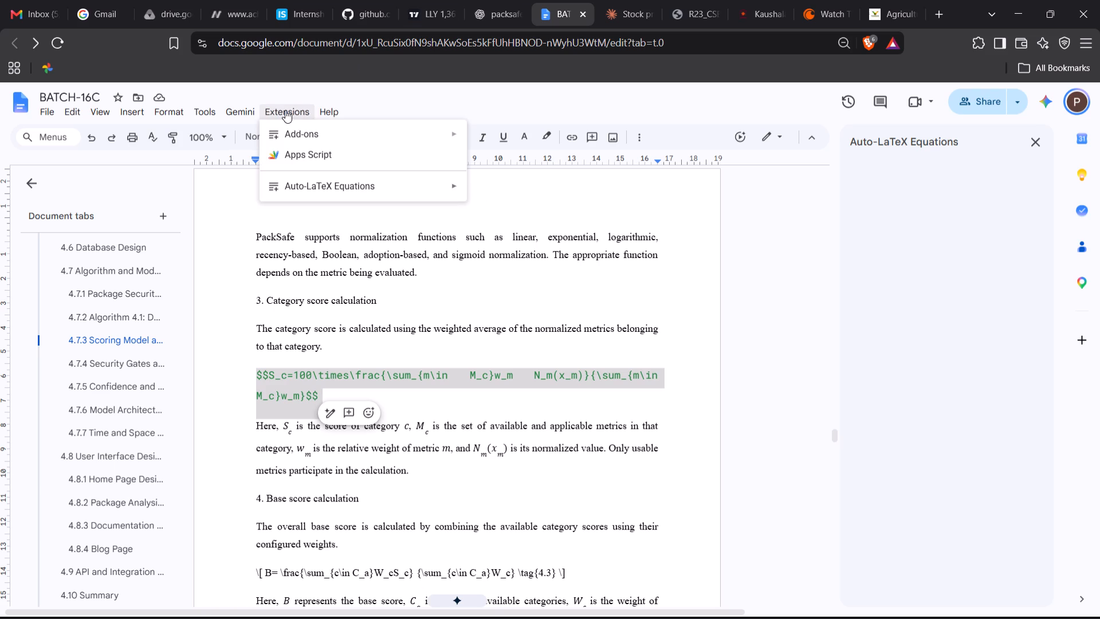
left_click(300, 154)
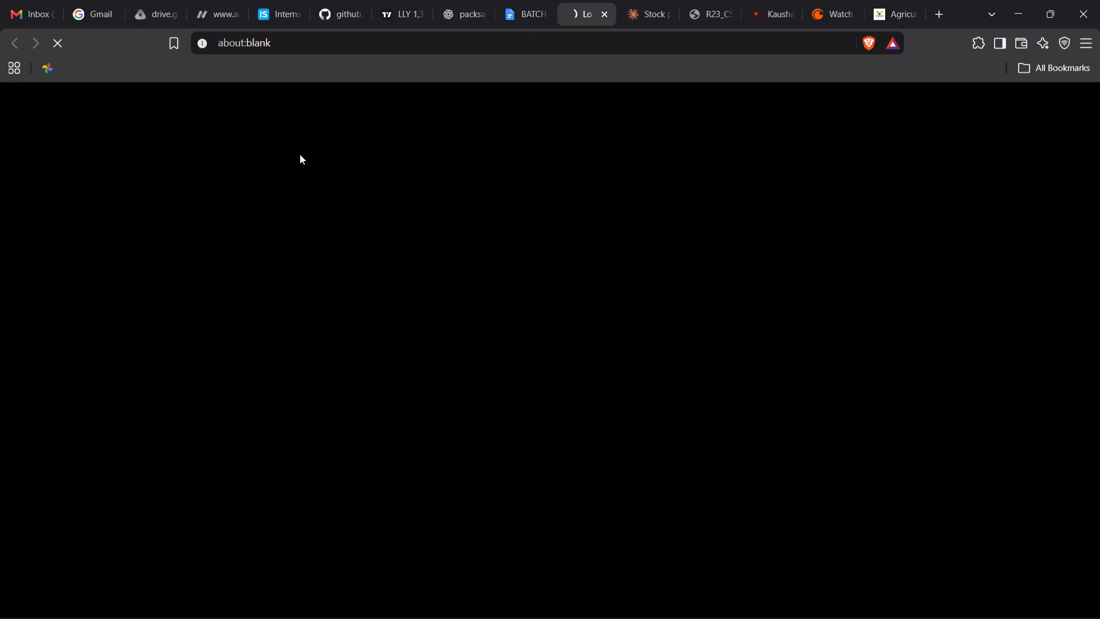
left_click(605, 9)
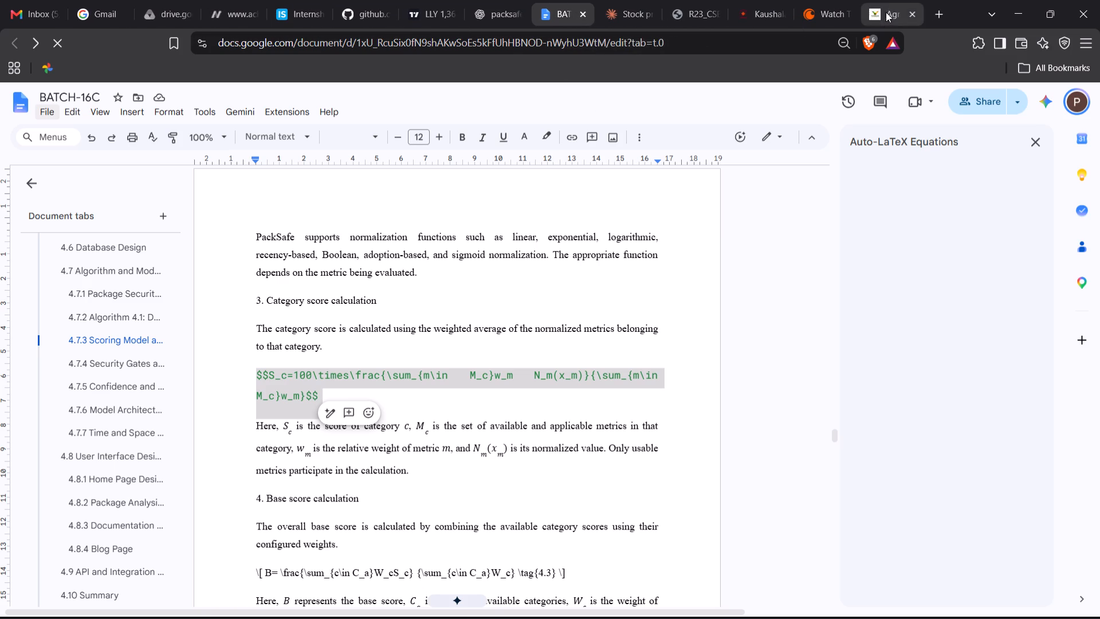
Open the Fast.com internet speed test in a new browser tab.
left_click(937, 13)
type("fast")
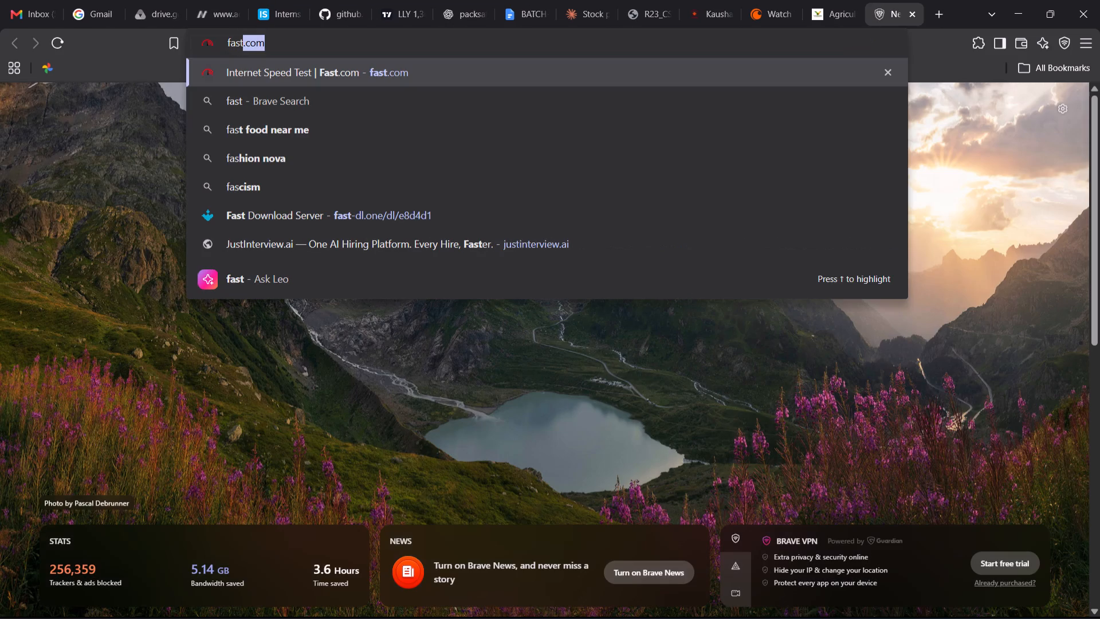
Load fast.com and run its internet speed test.
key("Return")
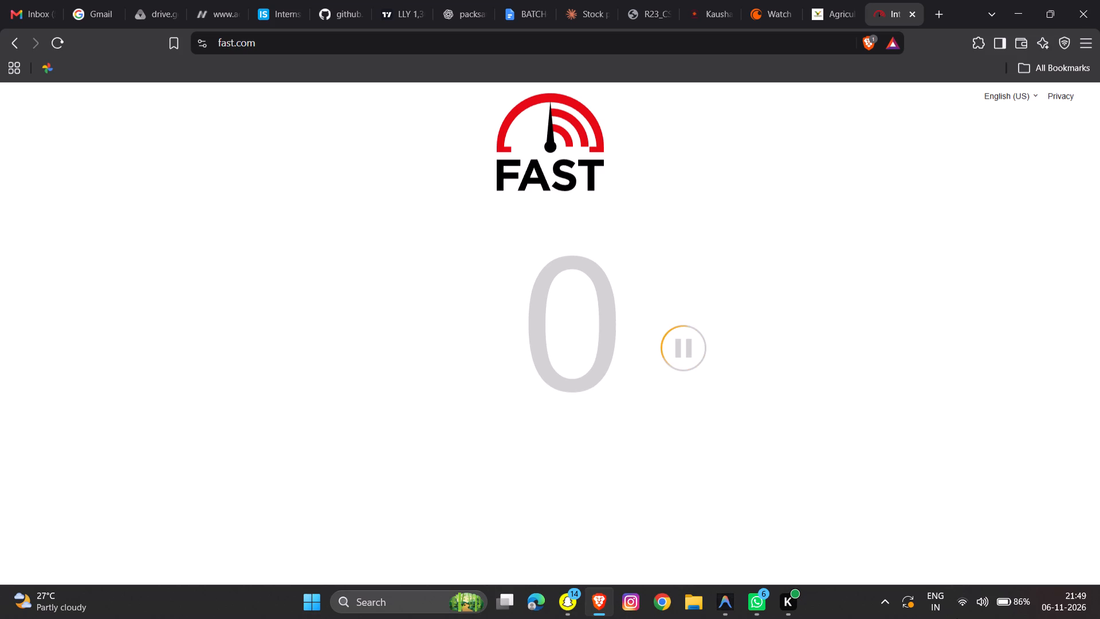
scroll(772, 371, "up", 1)
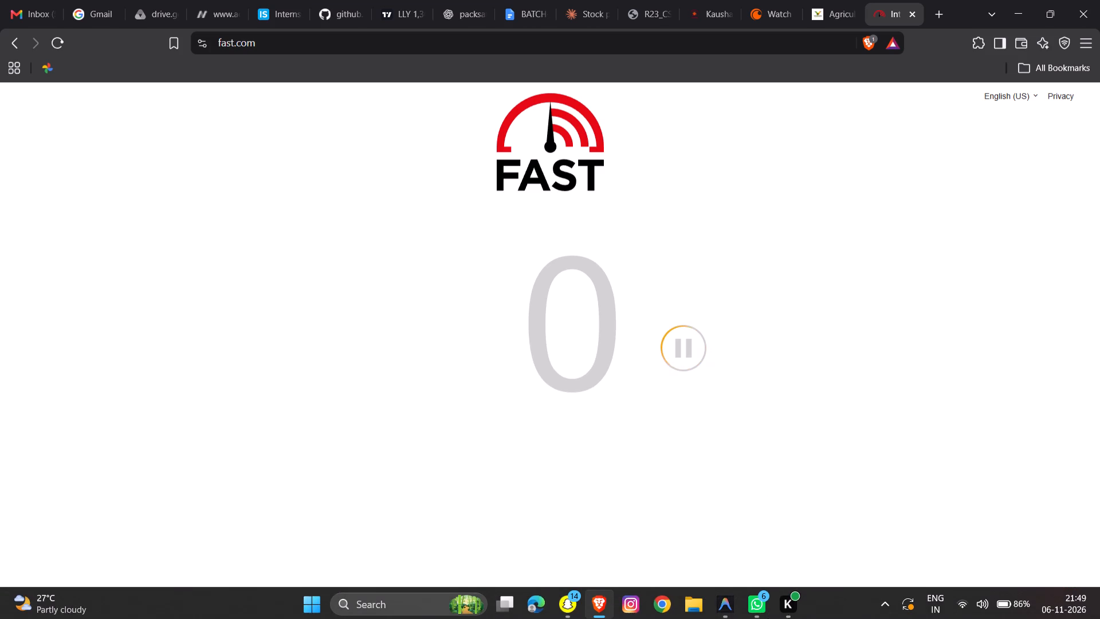
Check the computer's current Wi-Fi connection in the list of wireless networks.
left_click(966, 604)
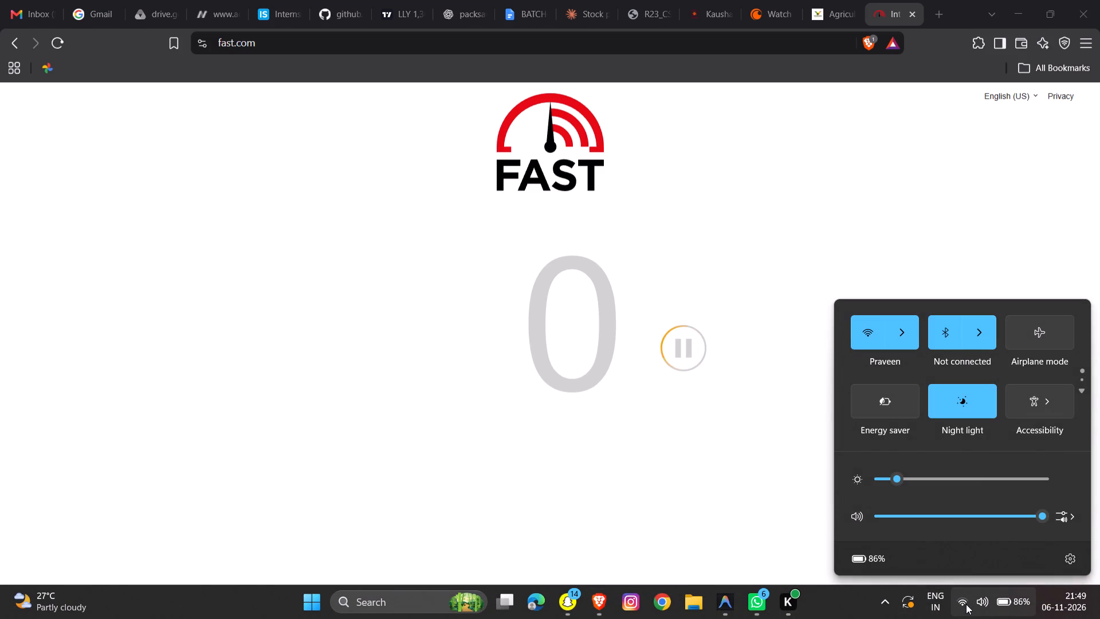
left_click(906, 321)
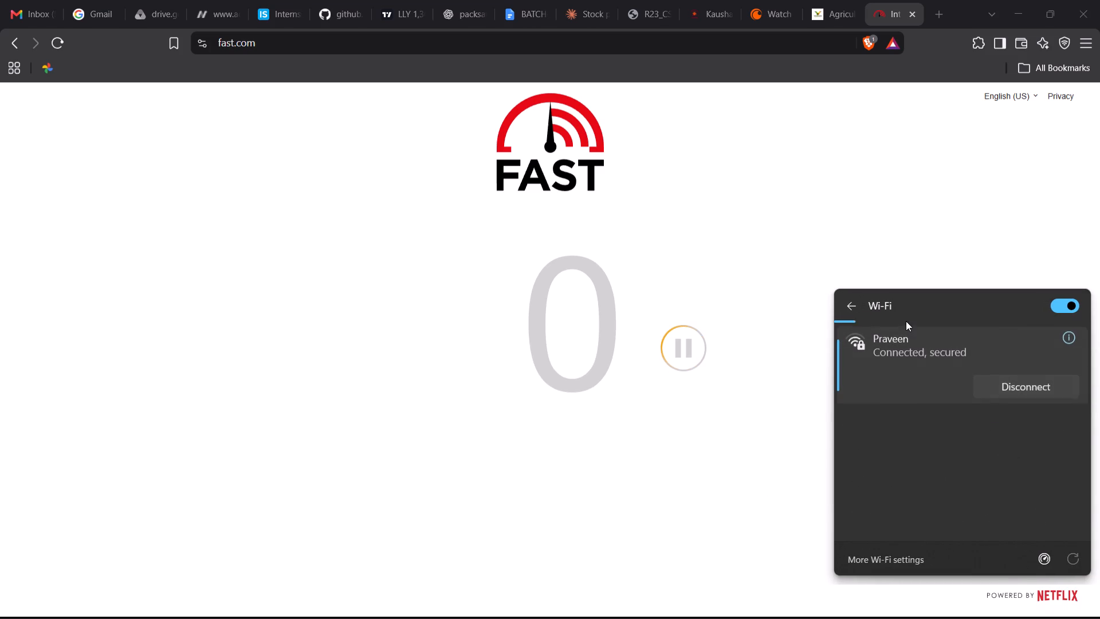
Return to the Fast.com page and stop the running speed test.
left_click(689, 369)
left_click(689, 369)
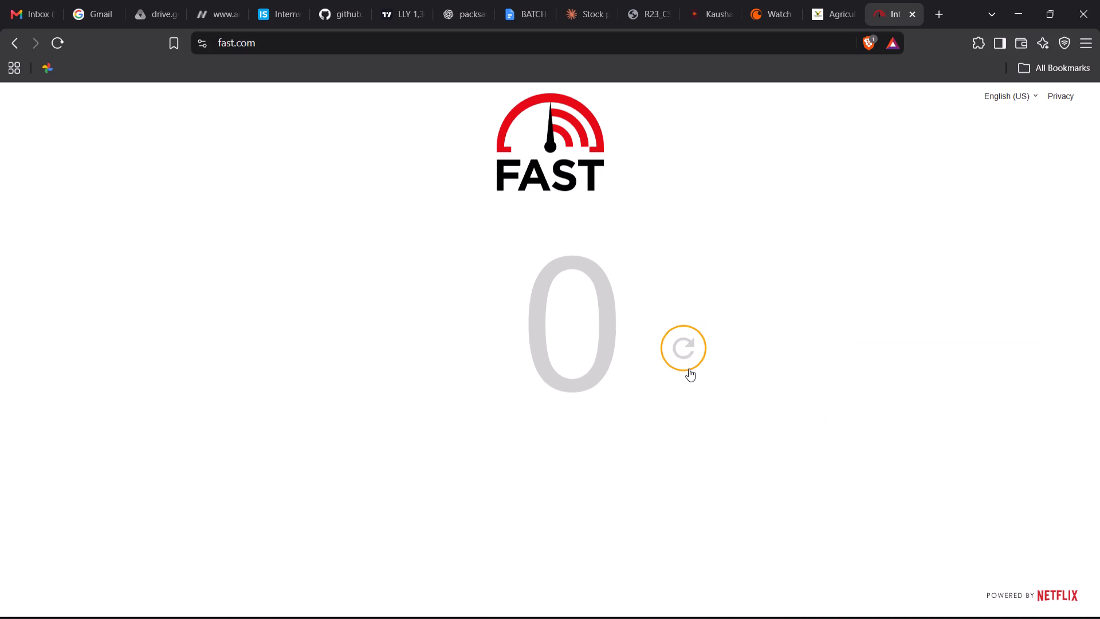
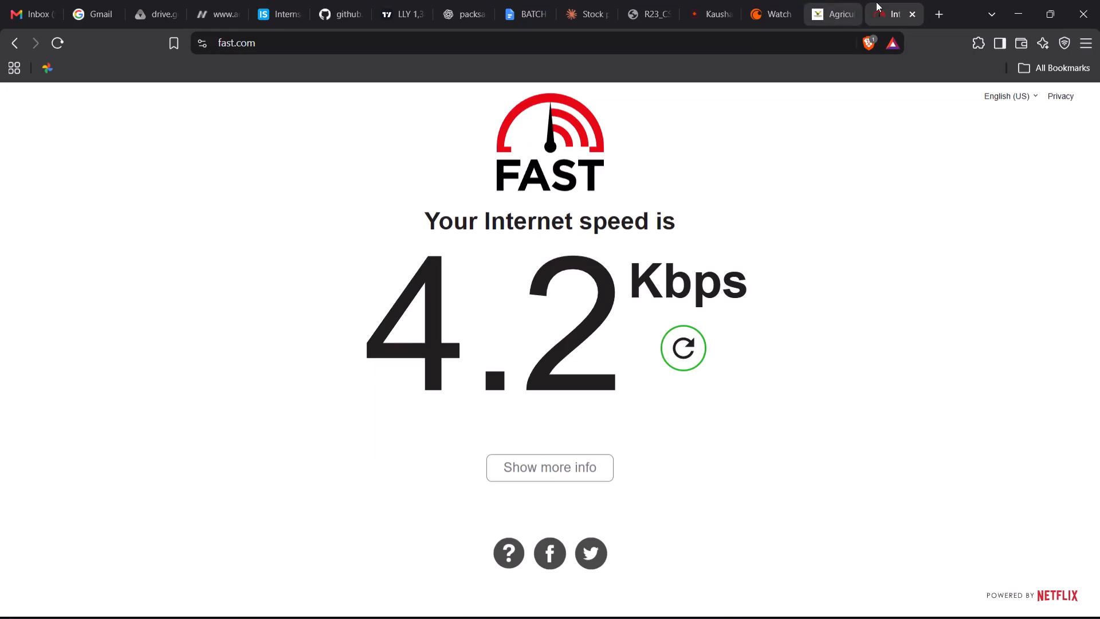
Close the Fast.com speed test and return to the BATCH-16C document.
left_click(914, 14)
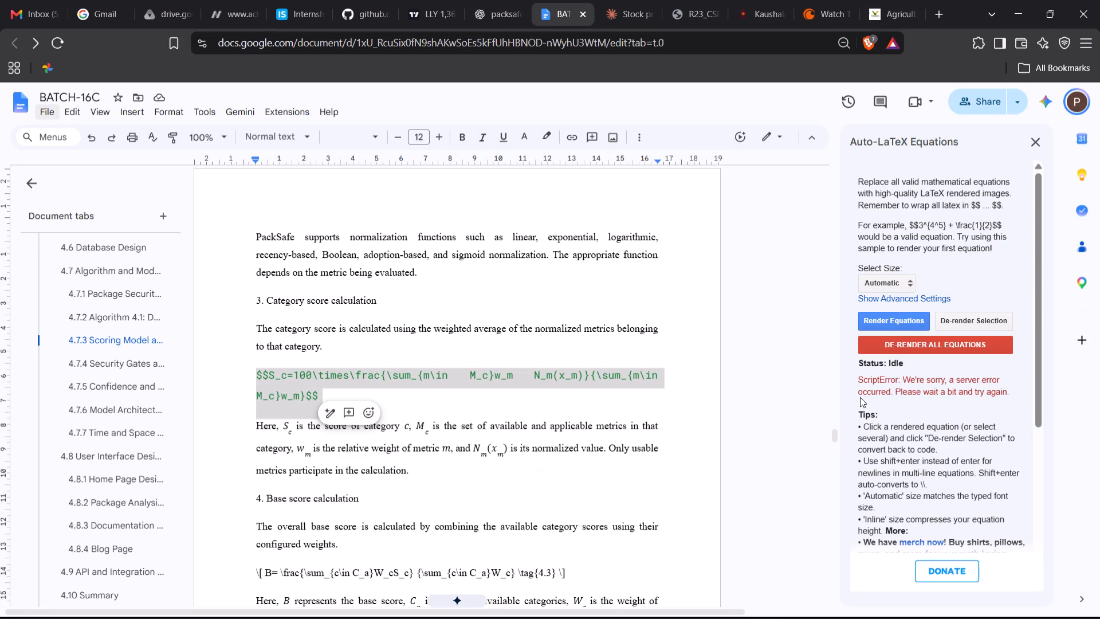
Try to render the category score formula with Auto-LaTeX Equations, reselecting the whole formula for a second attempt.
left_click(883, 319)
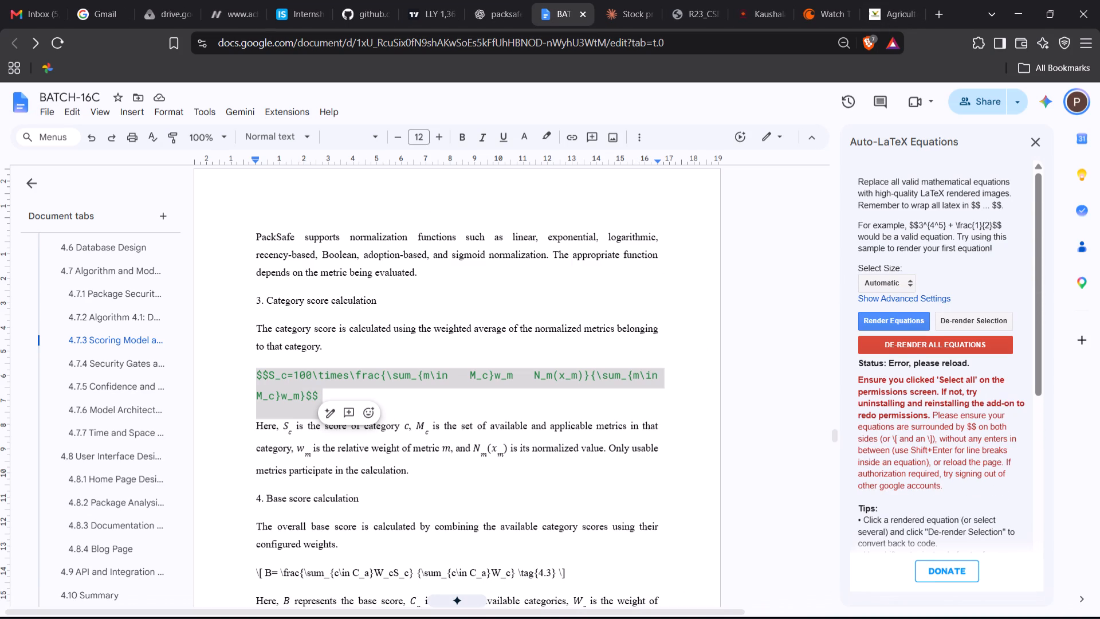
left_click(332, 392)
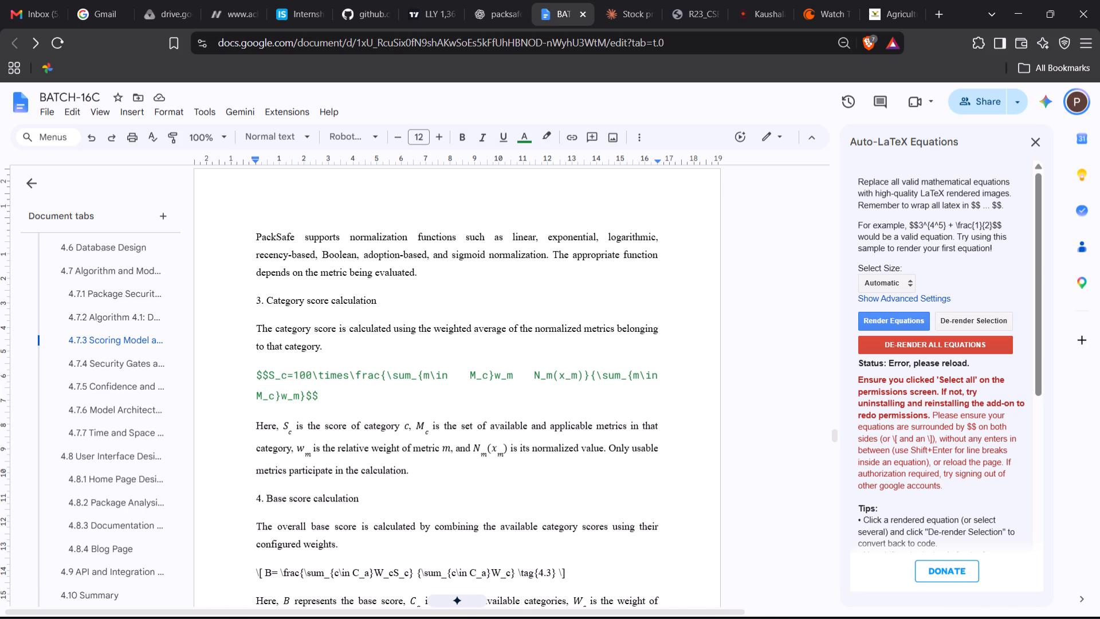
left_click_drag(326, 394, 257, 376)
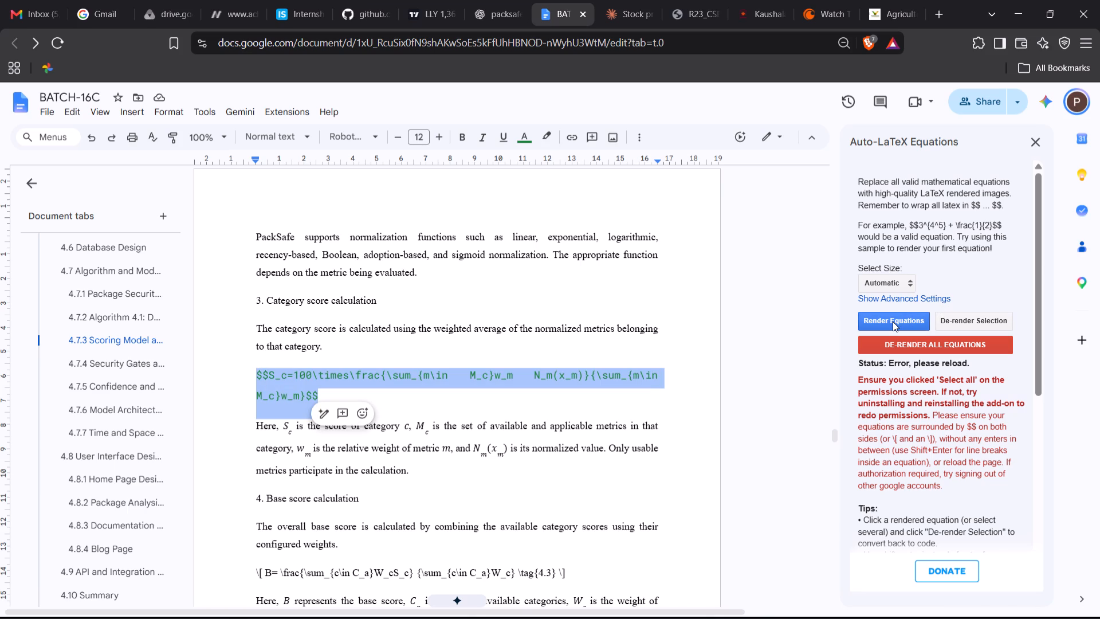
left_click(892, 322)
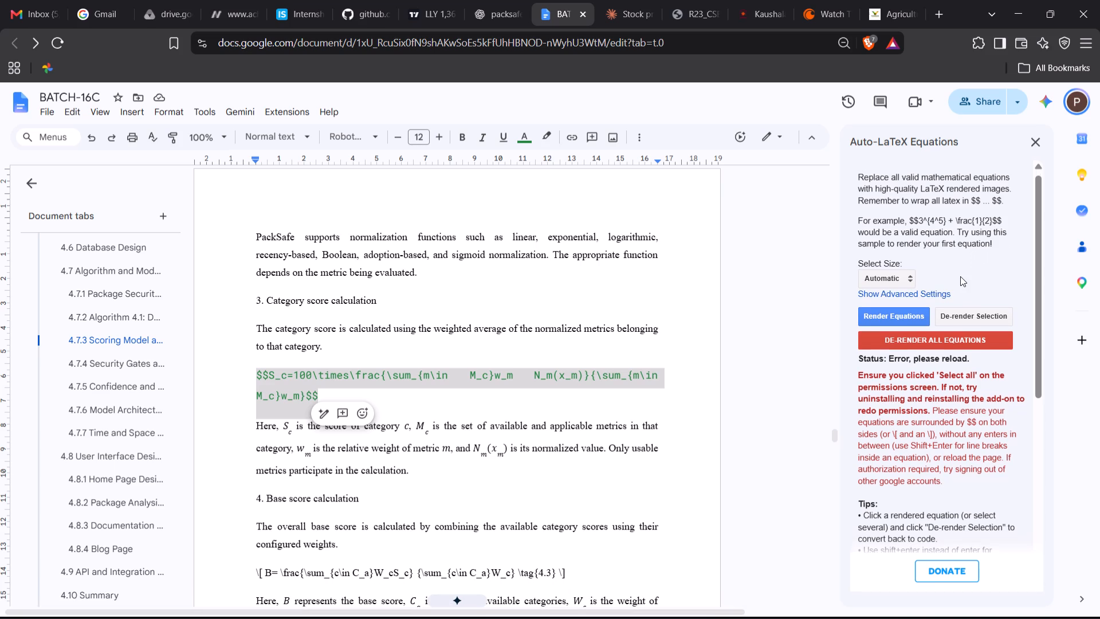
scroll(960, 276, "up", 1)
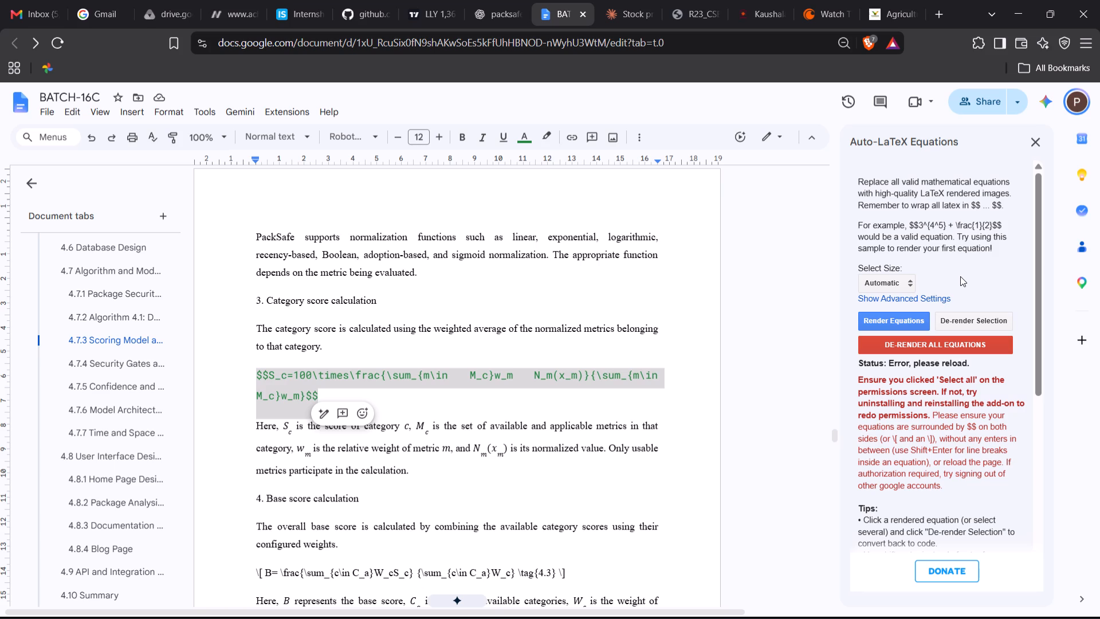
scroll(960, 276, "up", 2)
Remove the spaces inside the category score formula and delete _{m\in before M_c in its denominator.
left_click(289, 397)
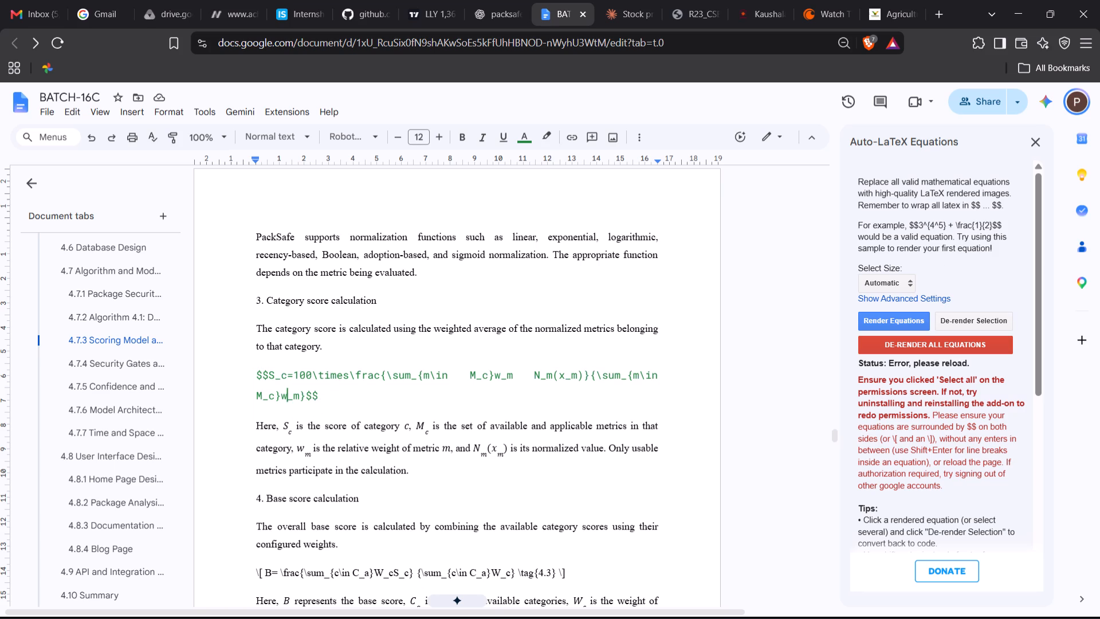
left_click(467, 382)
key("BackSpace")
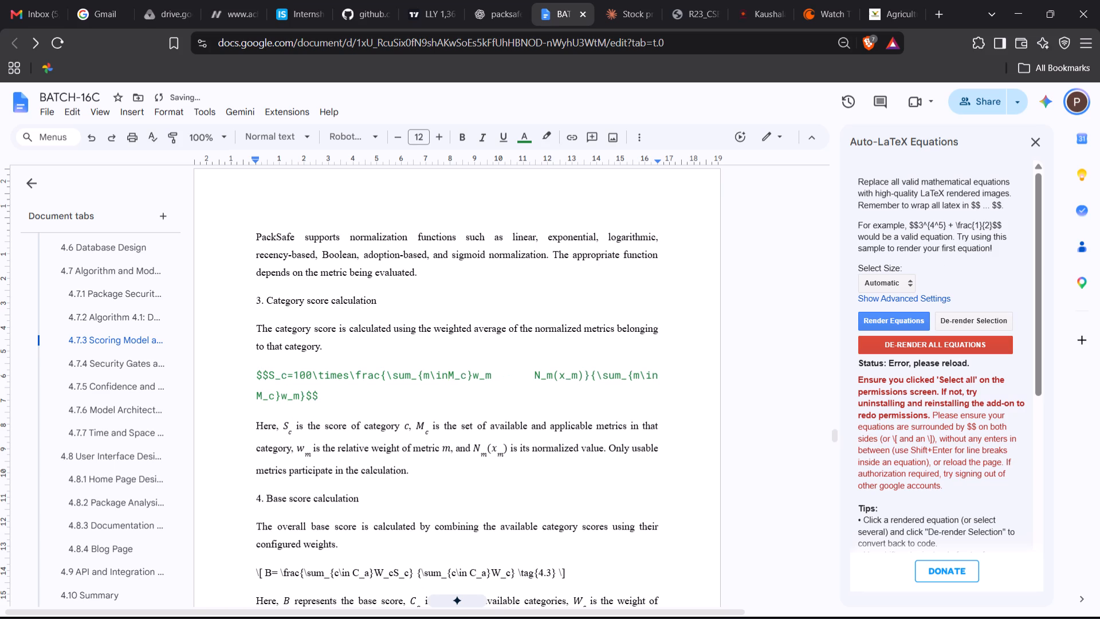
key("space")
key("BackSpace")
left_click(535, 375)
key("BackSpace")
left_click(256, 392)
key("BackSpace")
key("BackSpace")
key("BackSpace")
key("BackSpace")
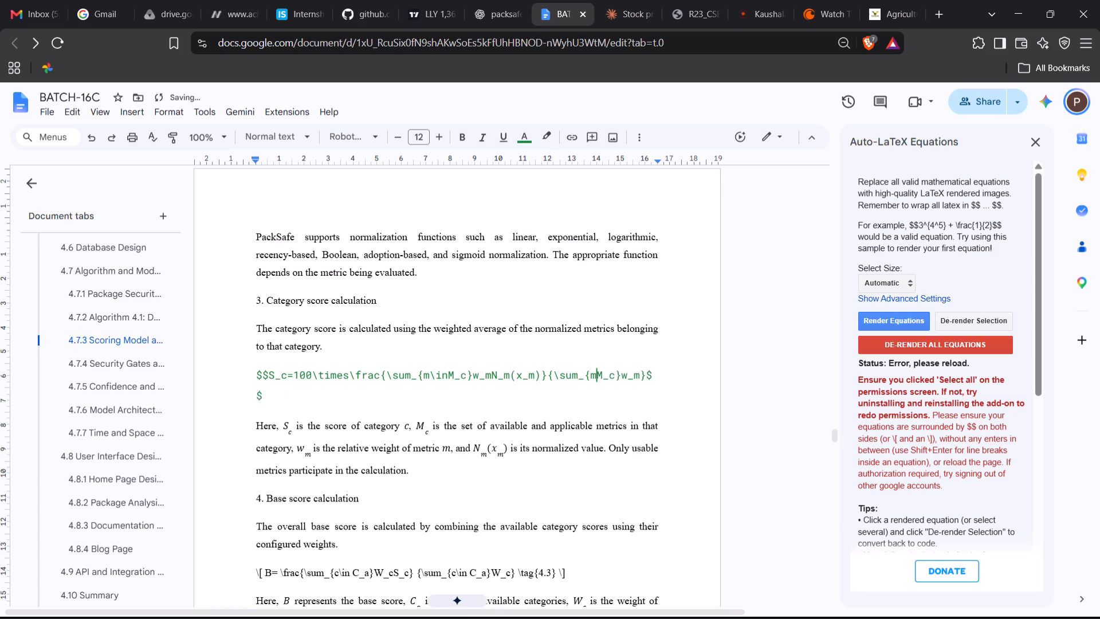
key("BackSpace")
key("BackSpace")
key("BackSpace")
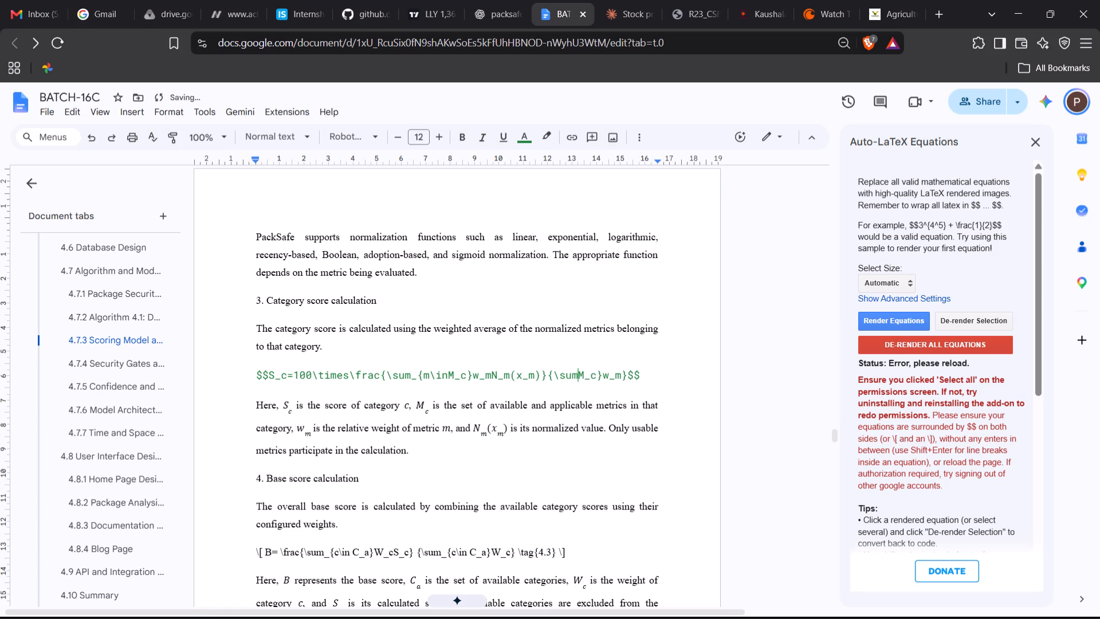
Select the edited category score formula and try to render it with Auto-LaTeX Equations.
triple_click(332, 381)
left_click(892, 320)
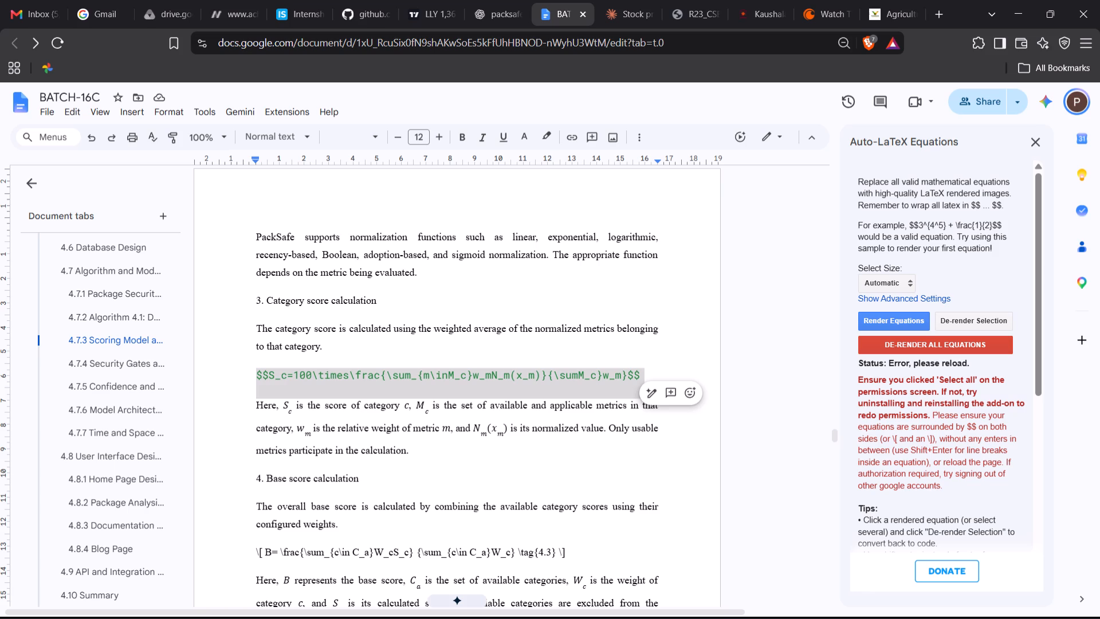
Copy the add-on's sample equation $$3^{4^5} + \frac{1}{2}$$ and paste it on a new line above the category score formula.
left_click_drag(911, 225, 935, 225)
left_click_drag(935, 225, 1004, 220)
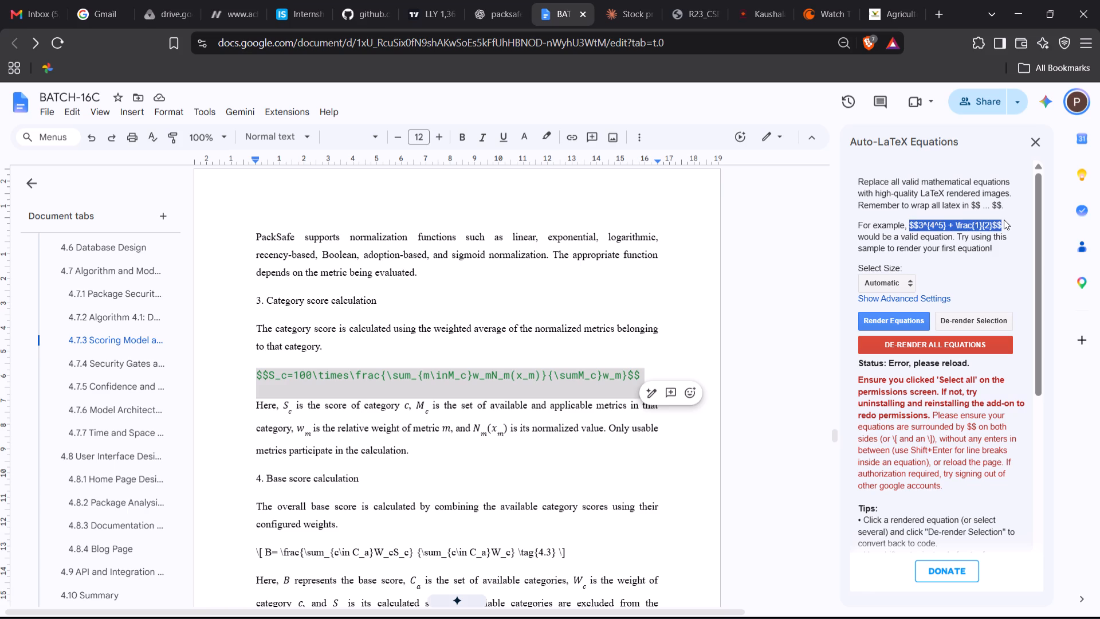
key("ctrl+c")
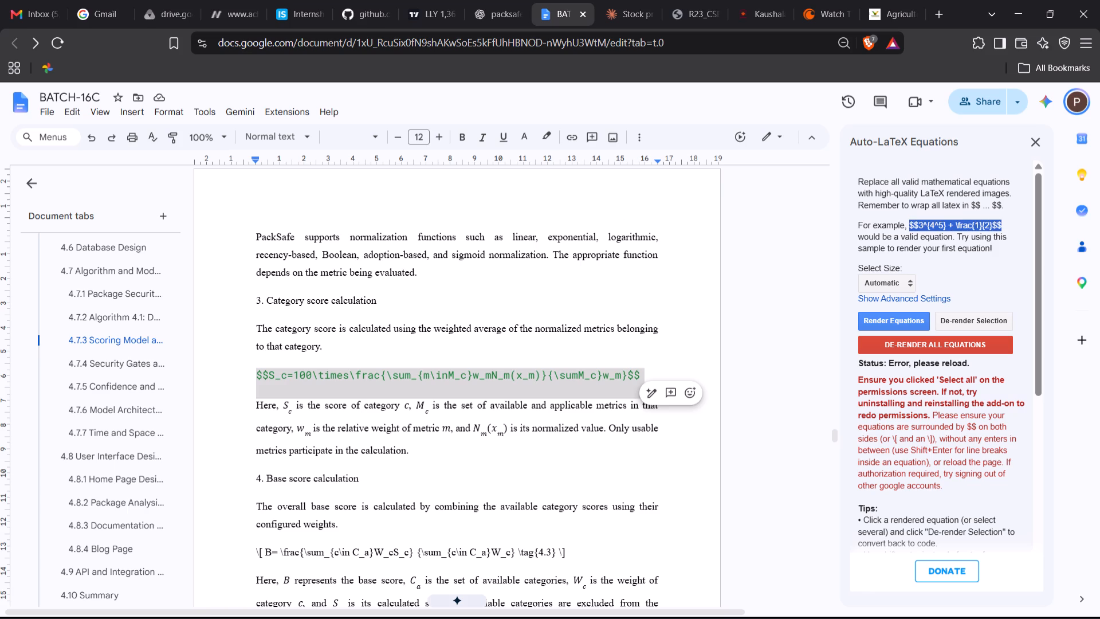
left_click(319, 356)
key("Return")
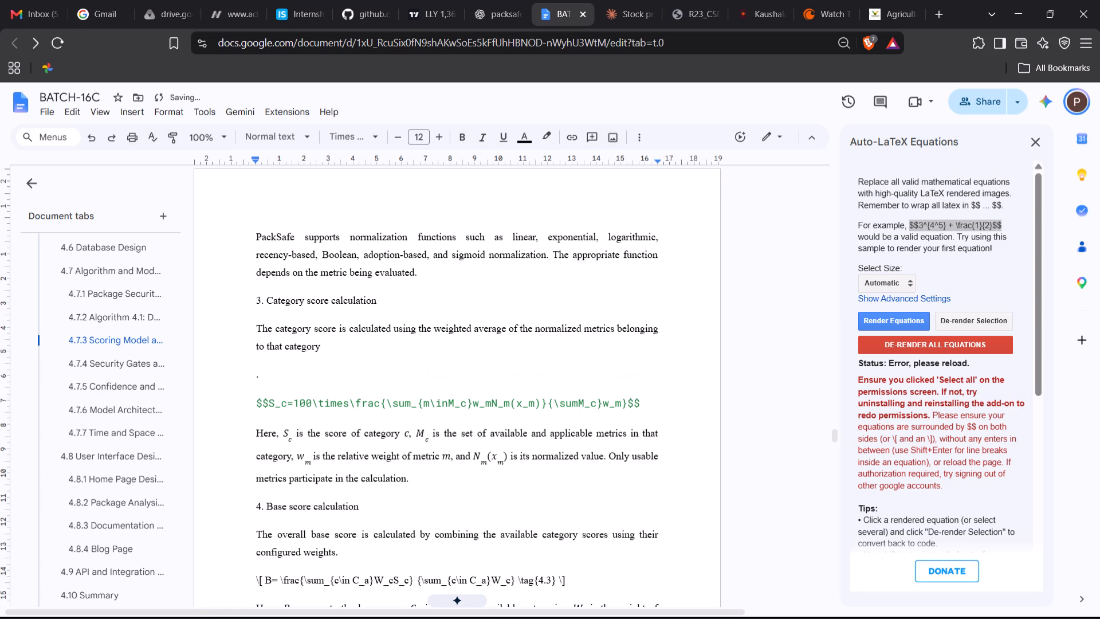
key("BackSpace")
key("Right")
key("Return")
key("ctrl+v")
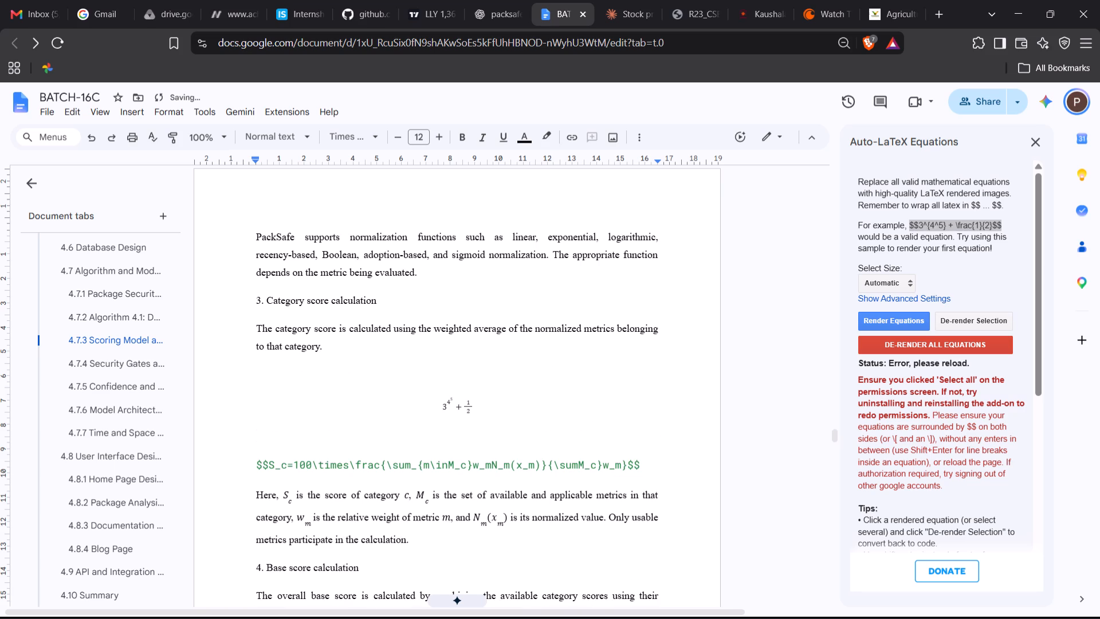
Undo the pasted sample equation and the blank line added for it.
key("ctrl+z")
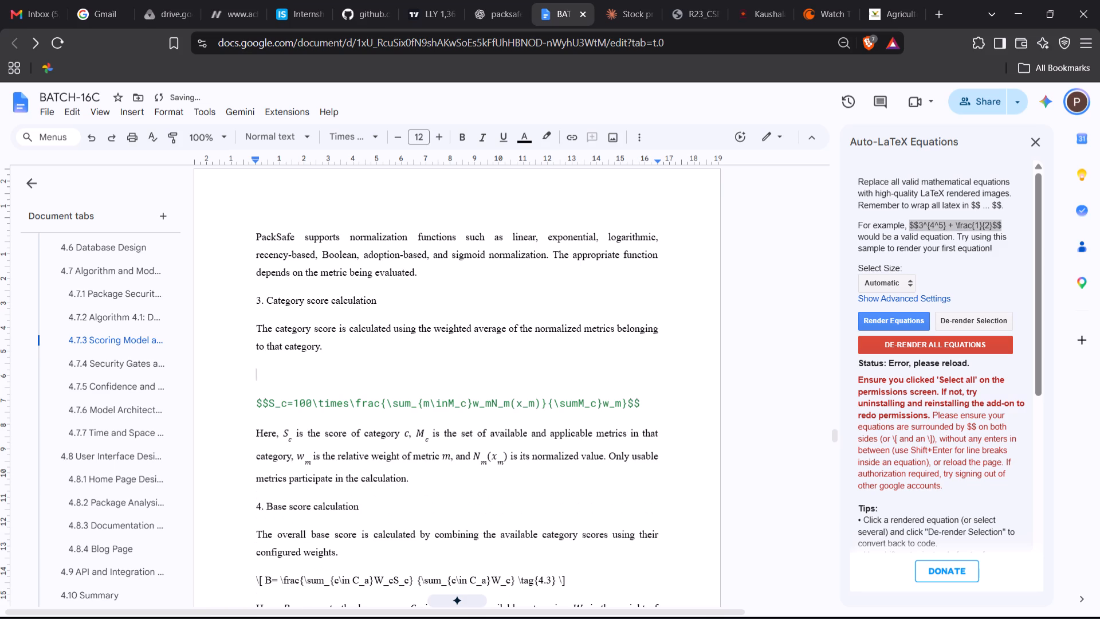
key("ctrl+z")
Delete the category score formula line from the Category score calculation section.
triple_click(403, 369)
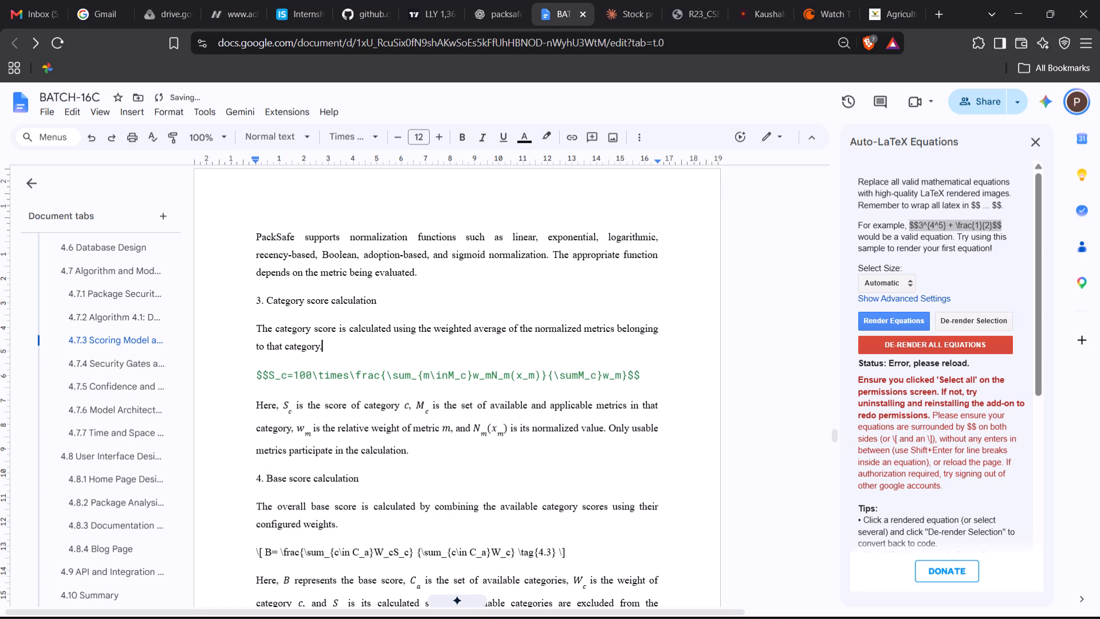
triple_click(481, 371)
key("space")
key("BackSpace")
key("BackSpace")
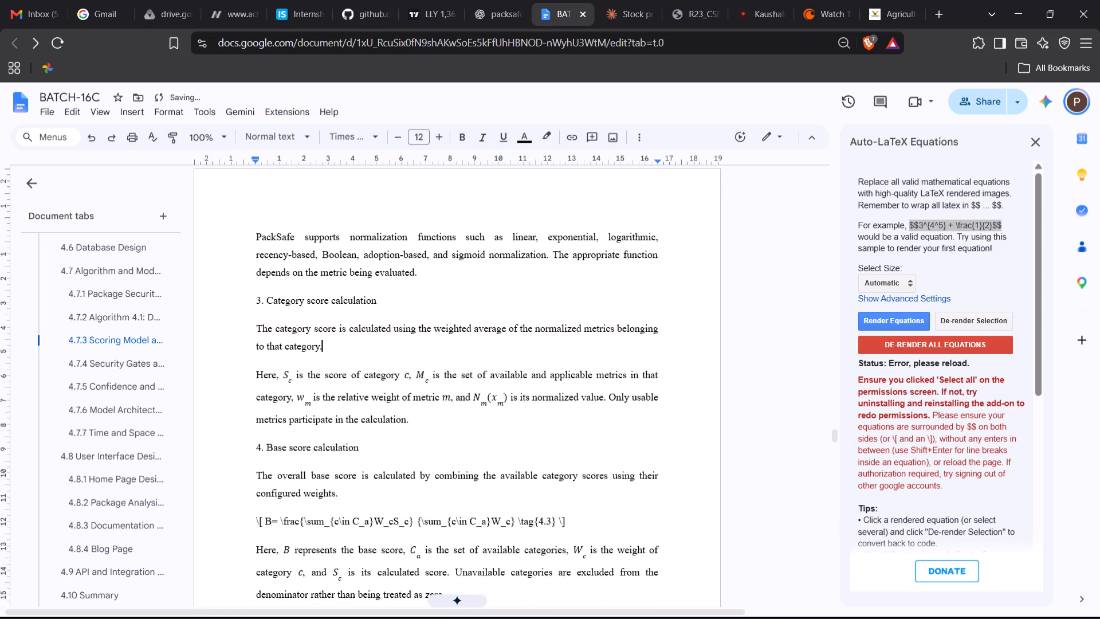
Close the Auto-LaTeX Equations sidebar.
left_click(1039, 143)
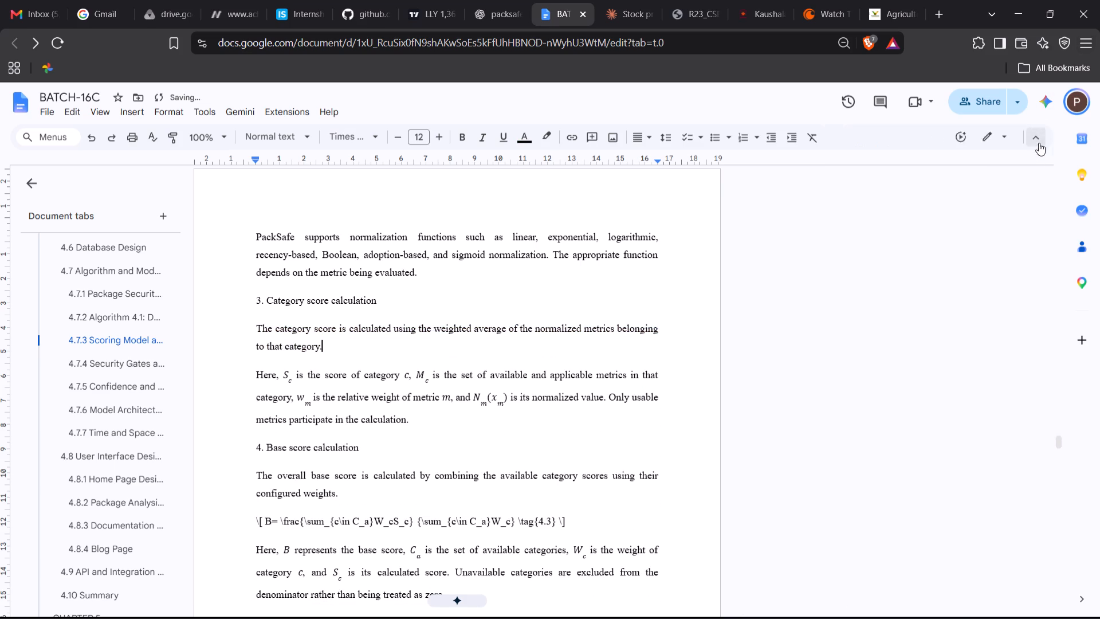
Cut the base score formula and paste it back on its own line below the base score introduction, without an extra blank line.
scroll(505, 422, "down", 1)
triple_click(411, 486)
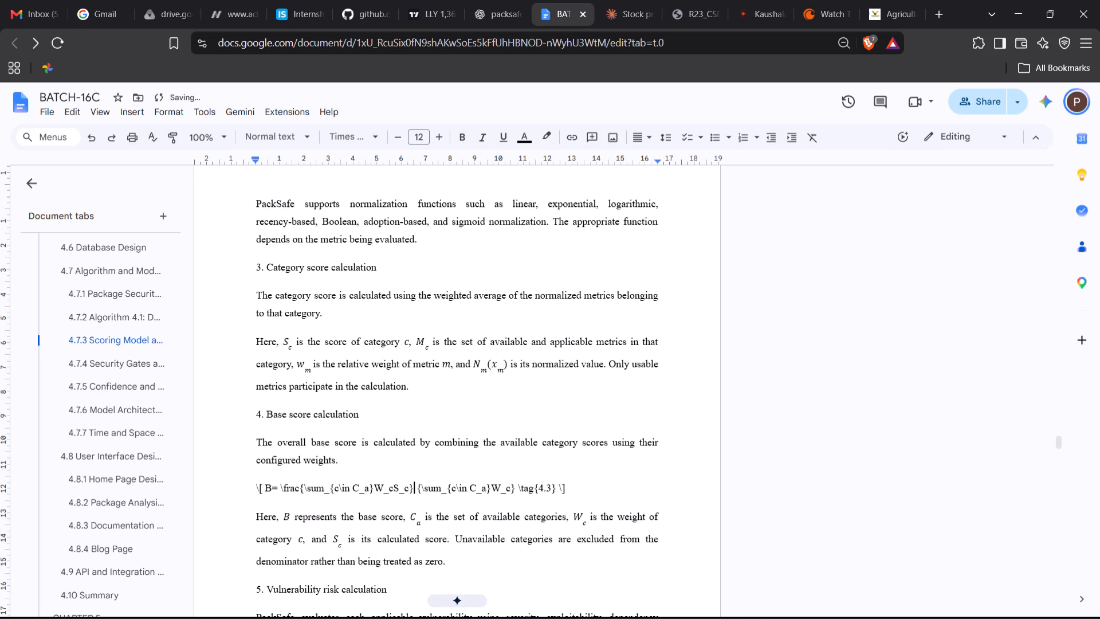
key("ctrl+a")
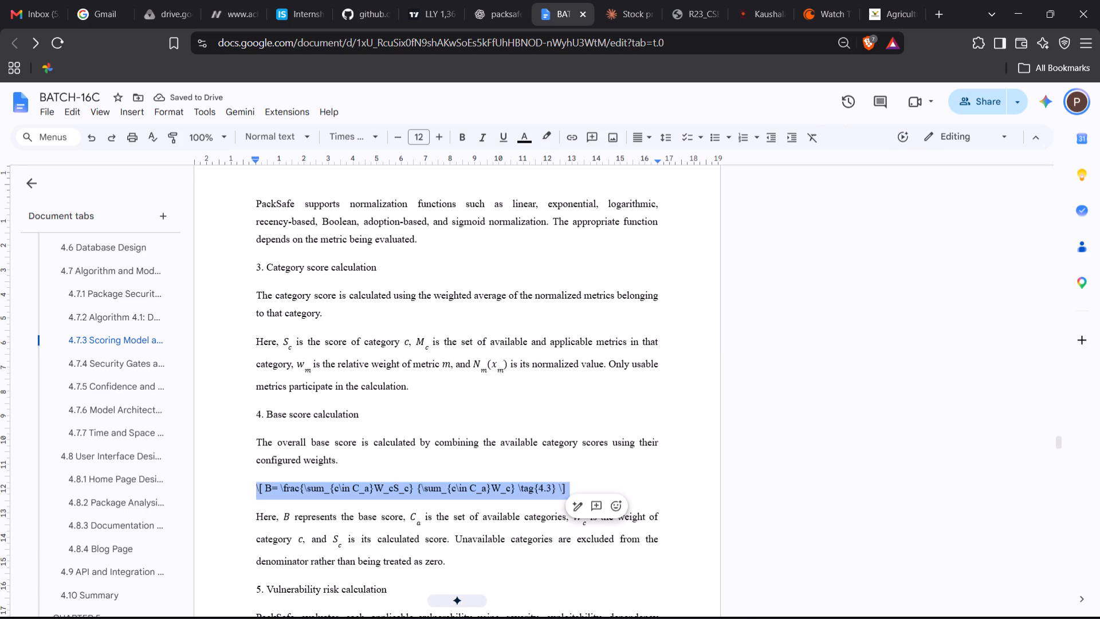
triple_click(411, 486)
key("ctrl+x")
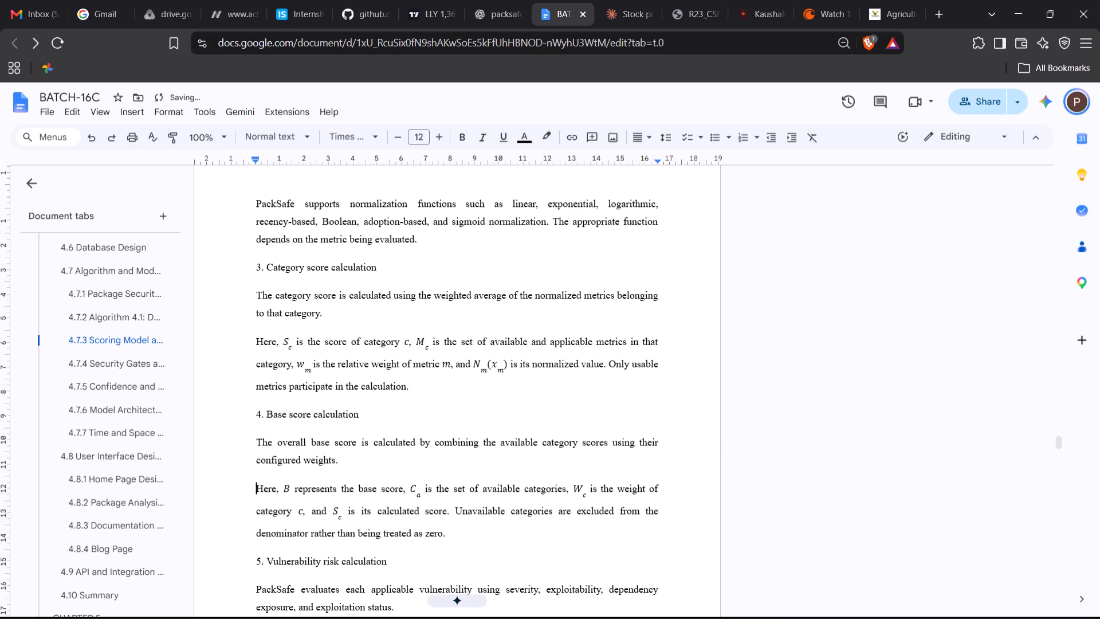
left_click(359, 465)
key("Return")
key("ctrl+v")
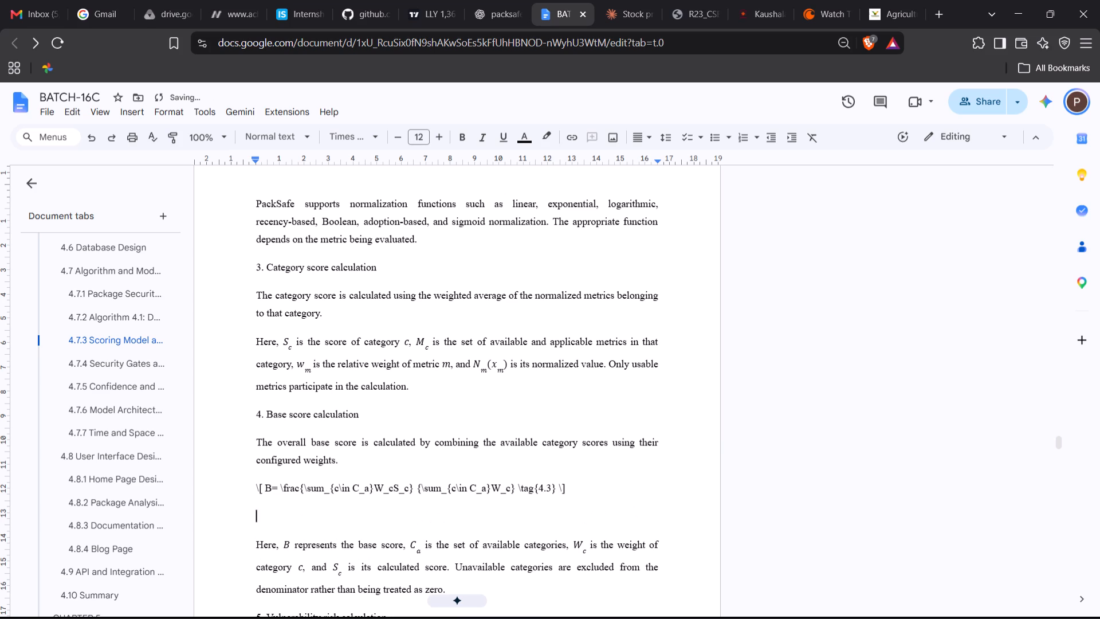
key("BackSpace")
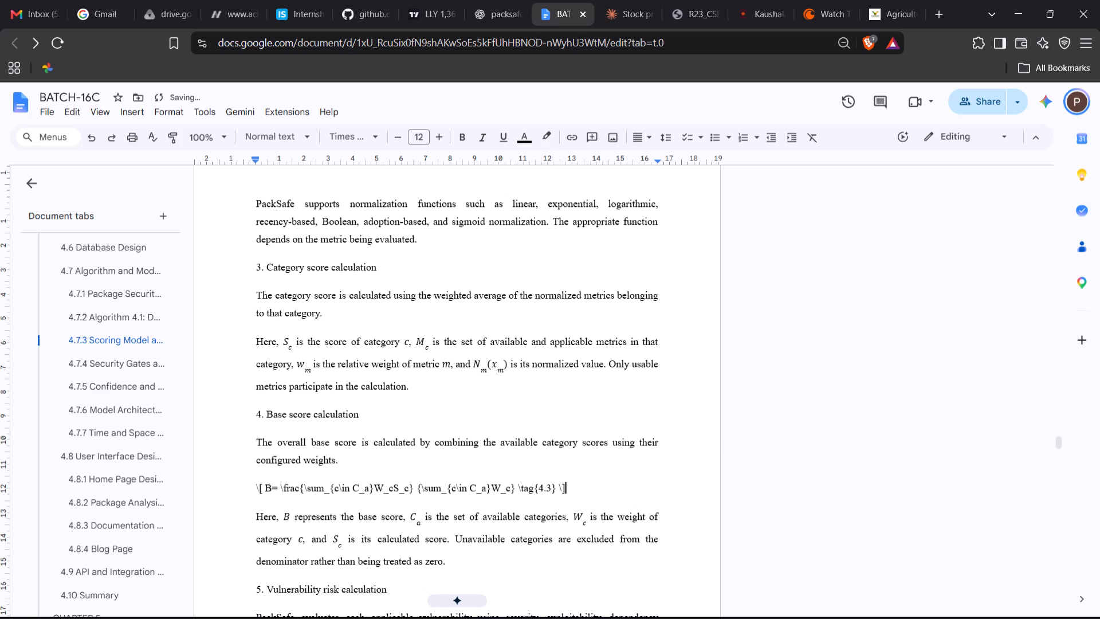
Replace the \[ and \] delimiters around the base score formula with $$ on both ends, leaving no blank line after it.
left_click(263, 491)
key("BackSpace")
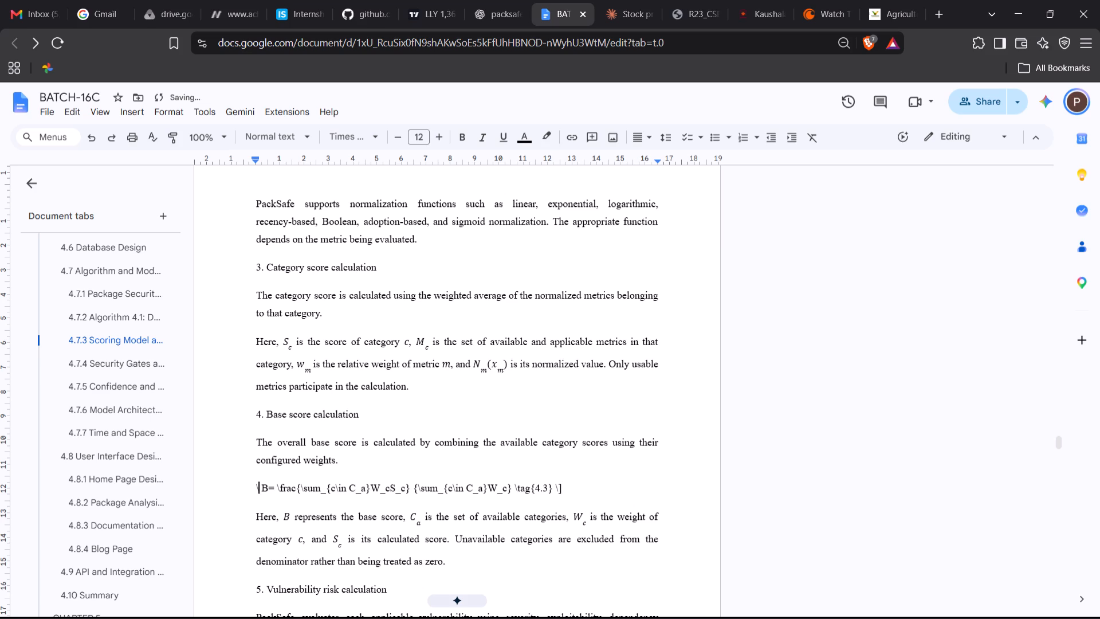
key("BackSpace")
key("Right")
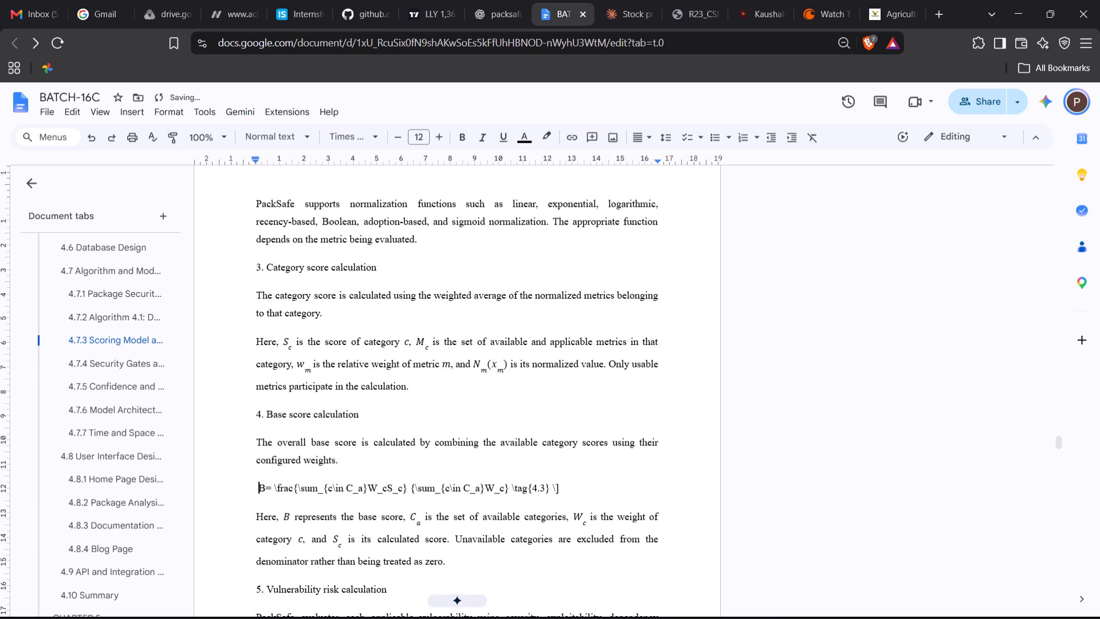
type("$$")
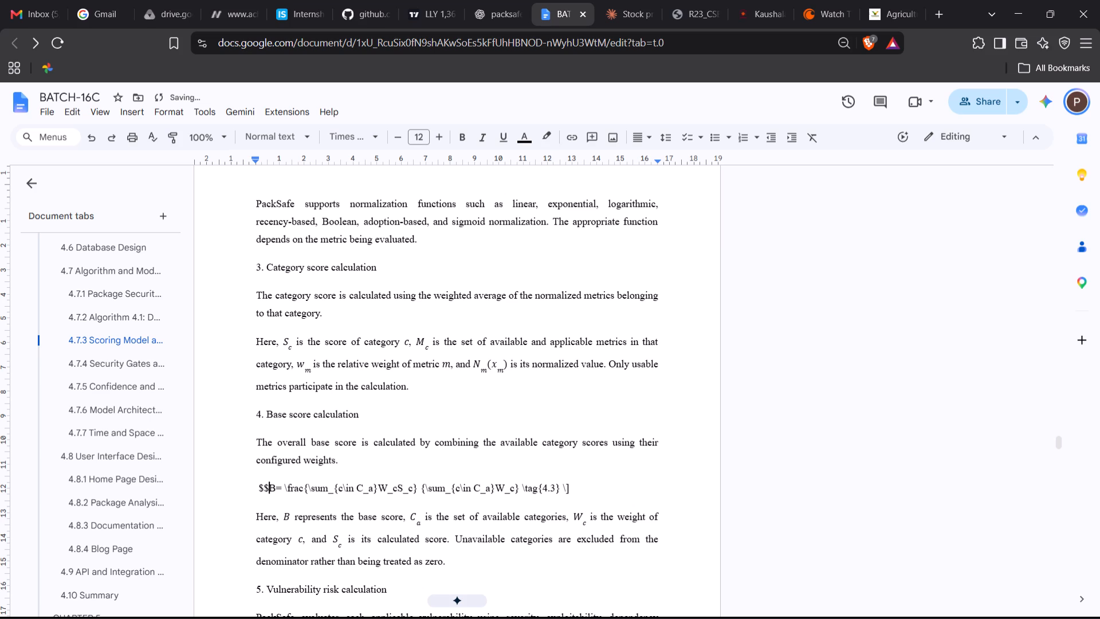
left_click(575, 490)
key("BackSpace")
key("BackSpace")
key("BackSpace")
type("$$")
key("Return")
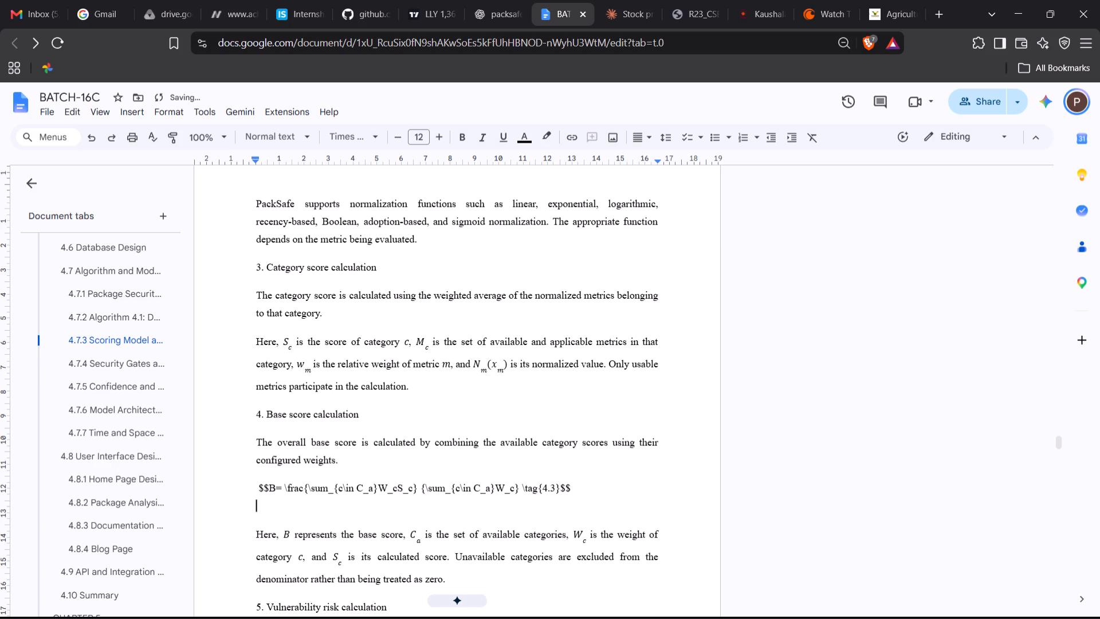
key("BackSpace")
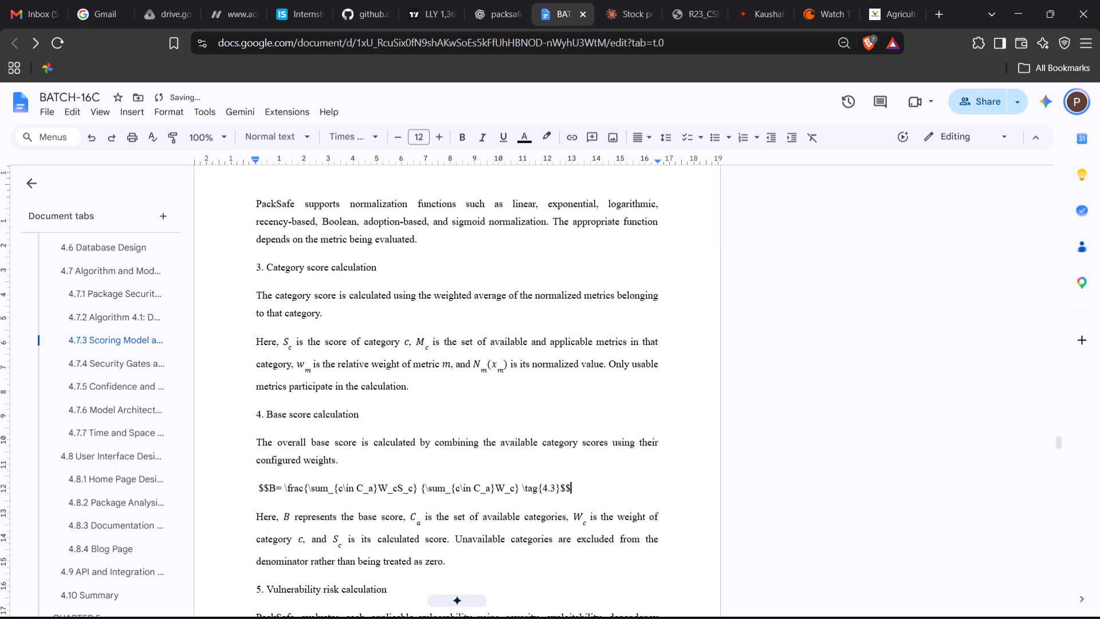
Select the whole base score formula line and start the Auto-LaTeX Equations add-on.
triple_click(446, 491)
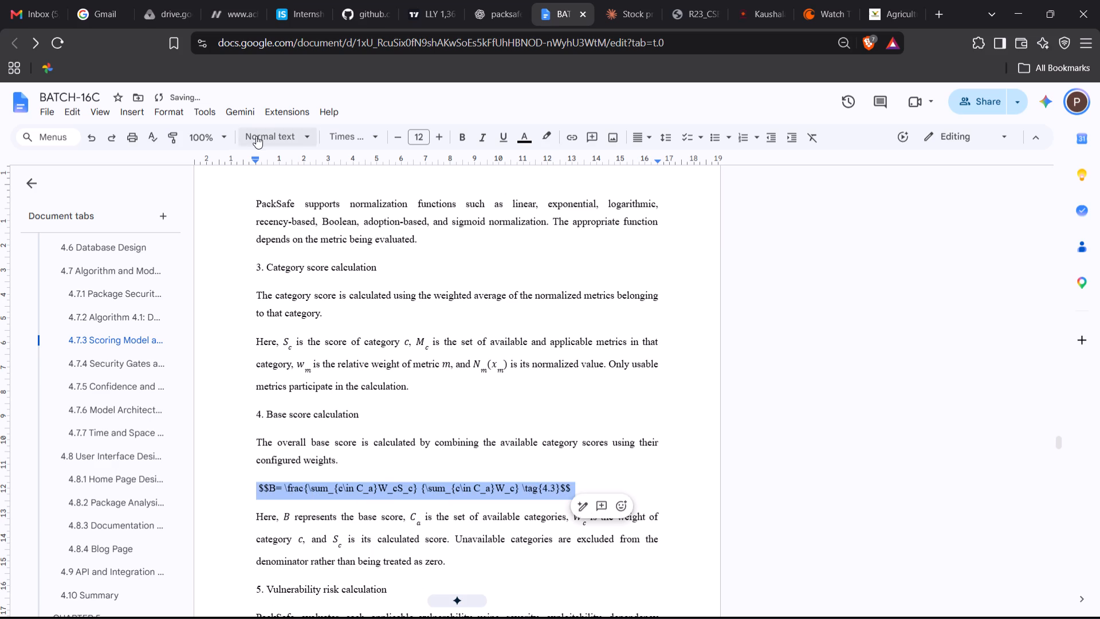
left_click(277, 108)
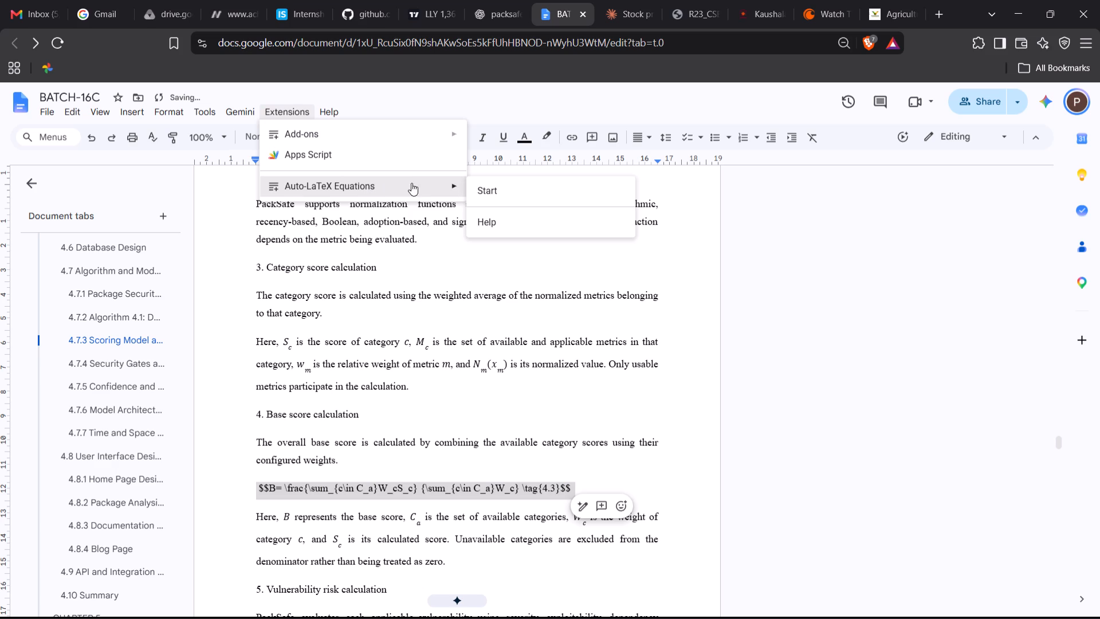
left_click(478, 188)
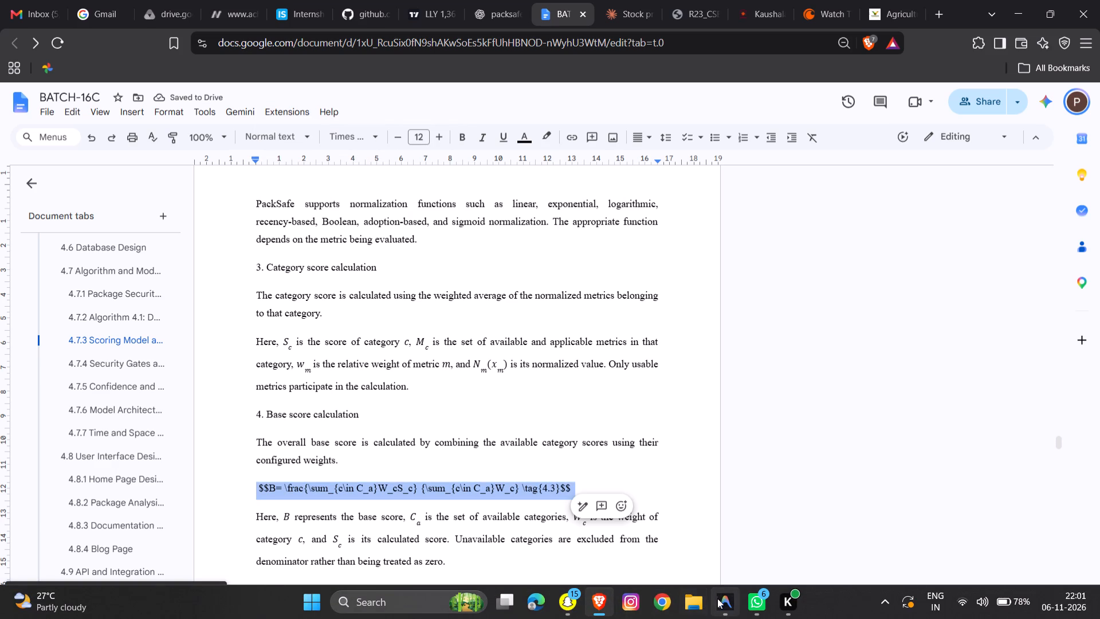
Switch to the TradingView page showing the Eli Lilly (LLY) chart.
left_click(435, 1)
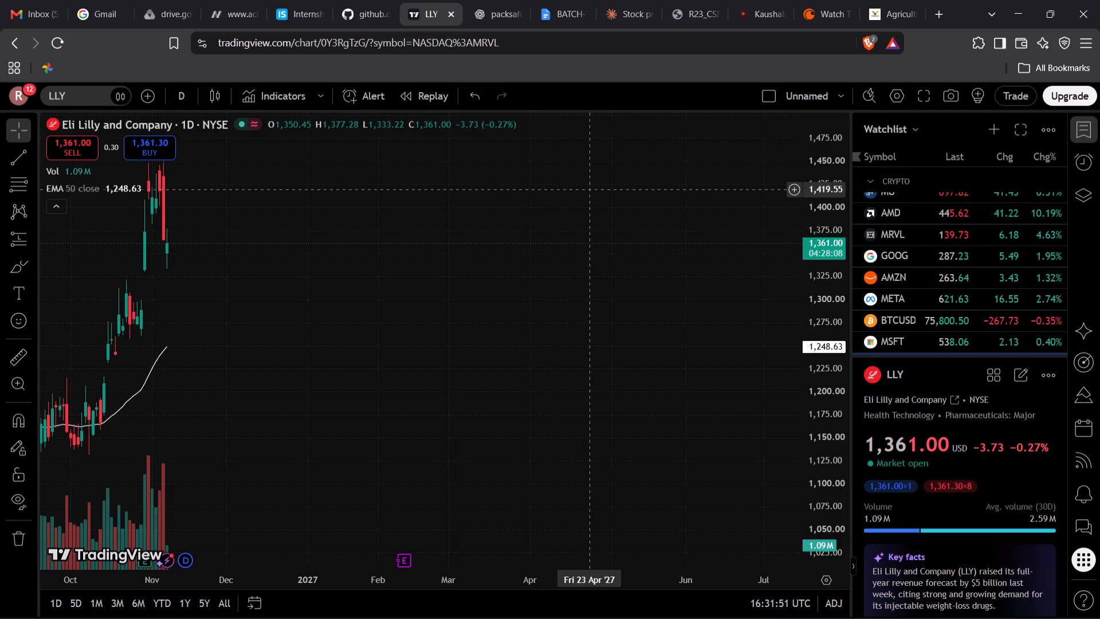
Load the BTCUSD chart from the TradingView watchlist in place of the Eli Lilly chart.
scroll(476, 244, "right", 4)
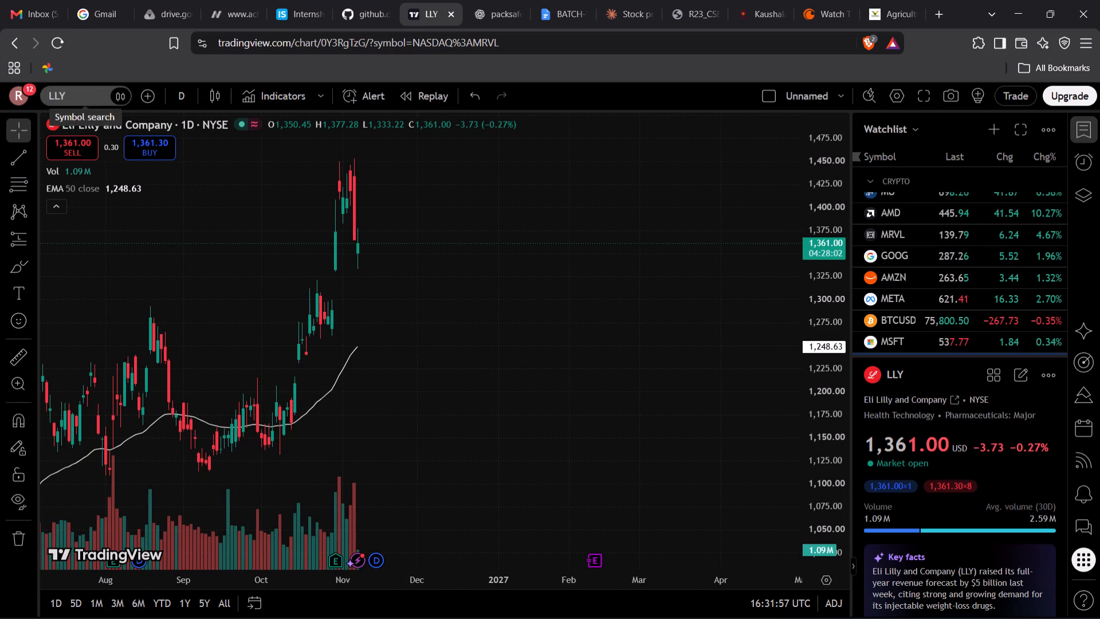
left_click(894, 318)
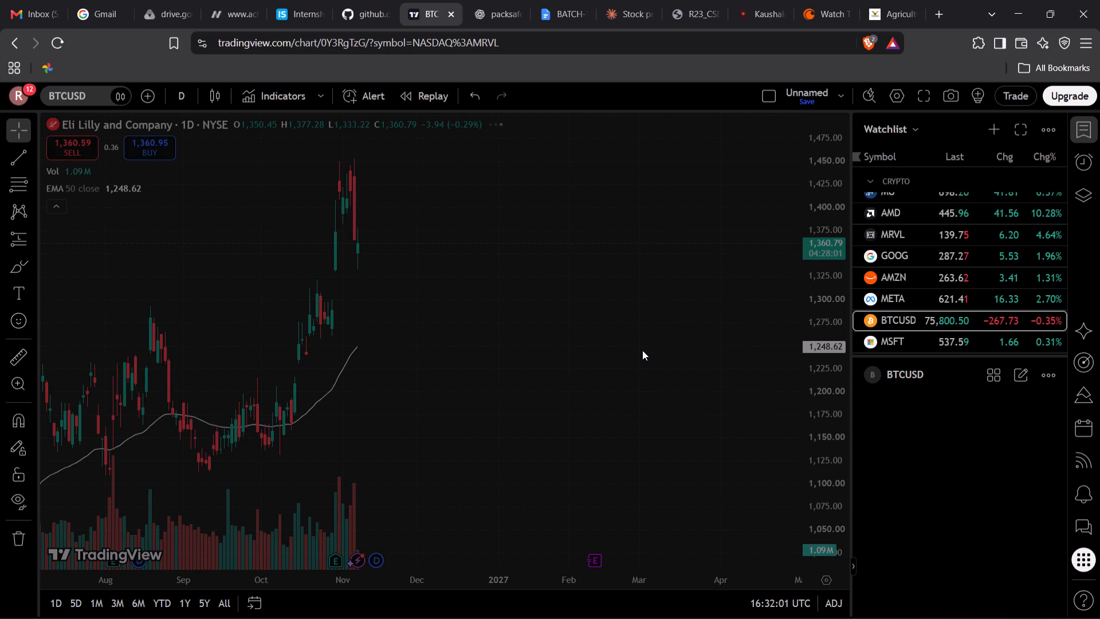
Switch back to the BATCH-16C document in Google Docs.
left_click(559, 3)
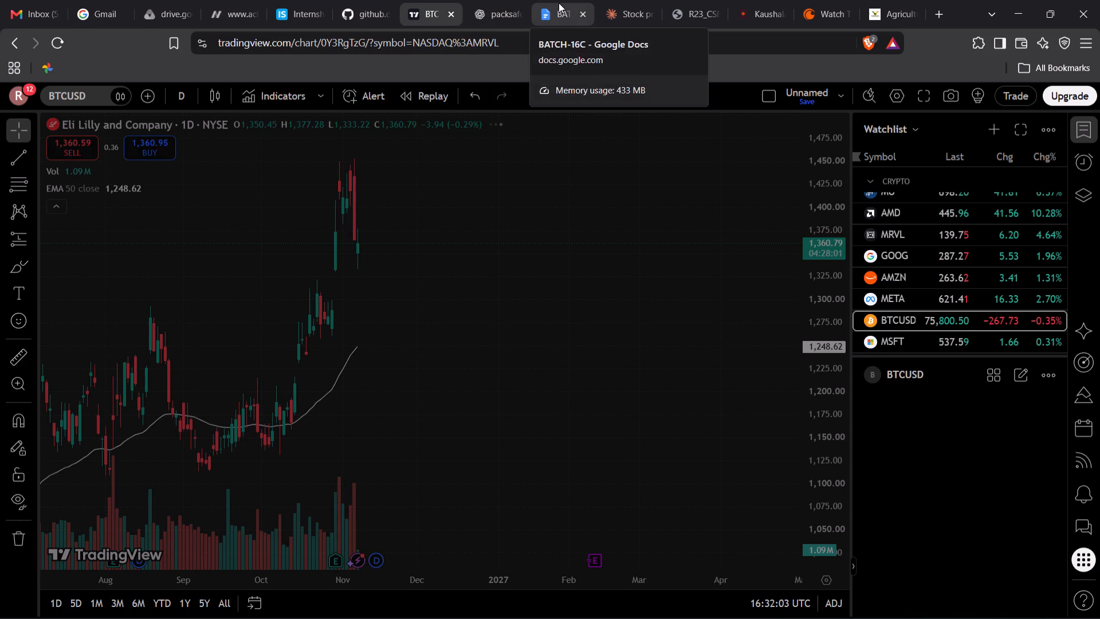
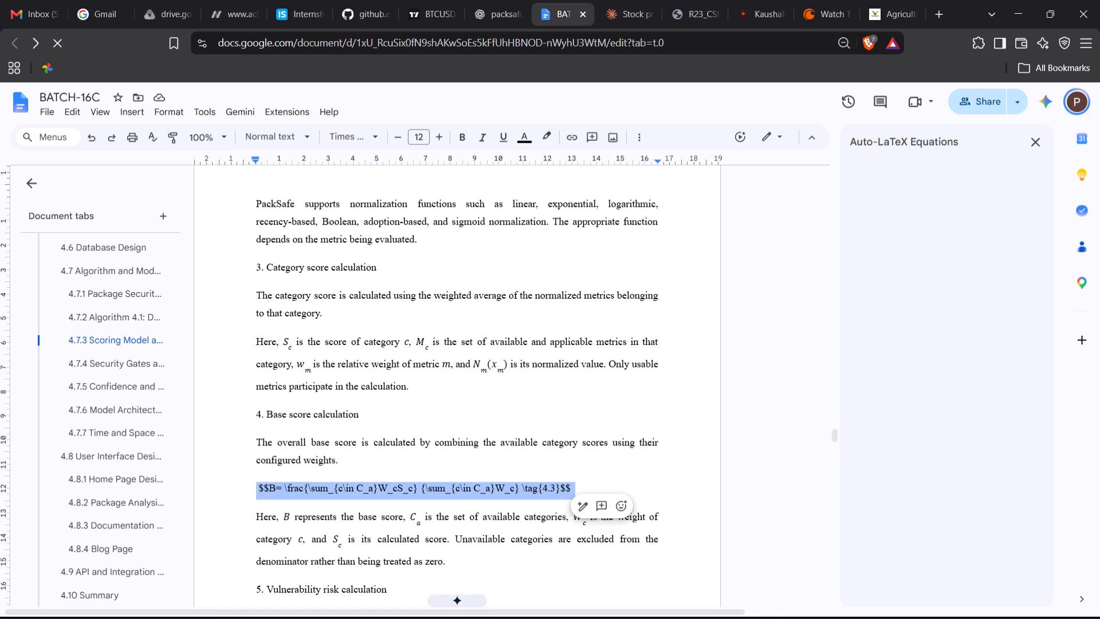
Cut the selected base score formula and paste it back on the same line.
key("ctrl+x")
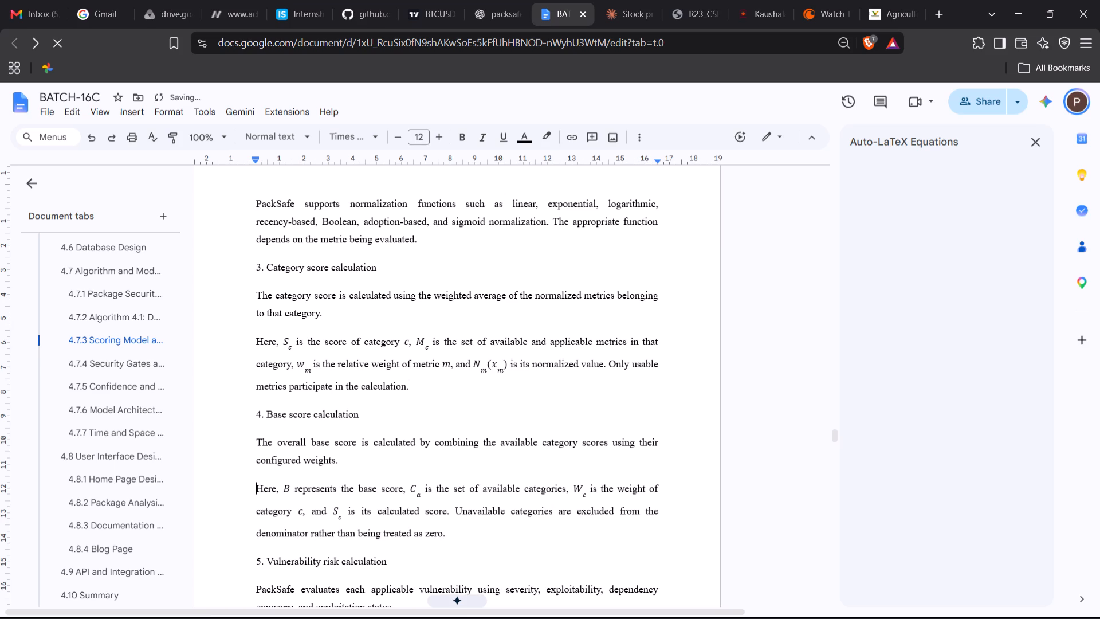
key("ctrl+v")
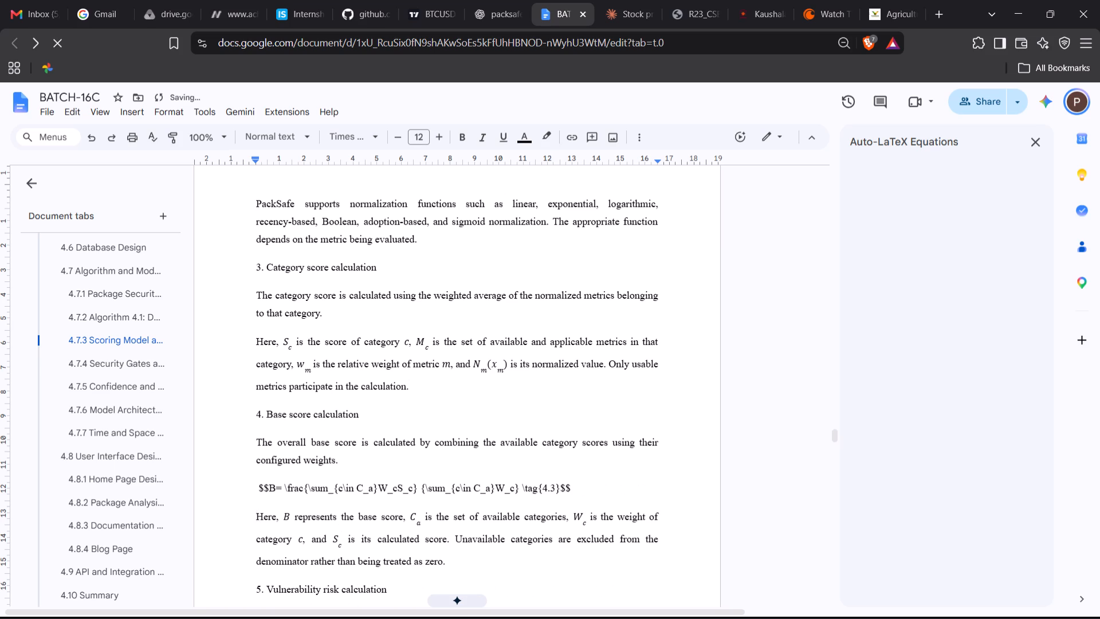
scroll(511, 462, "up", 1)
scroll(511, 462, "down", 1)
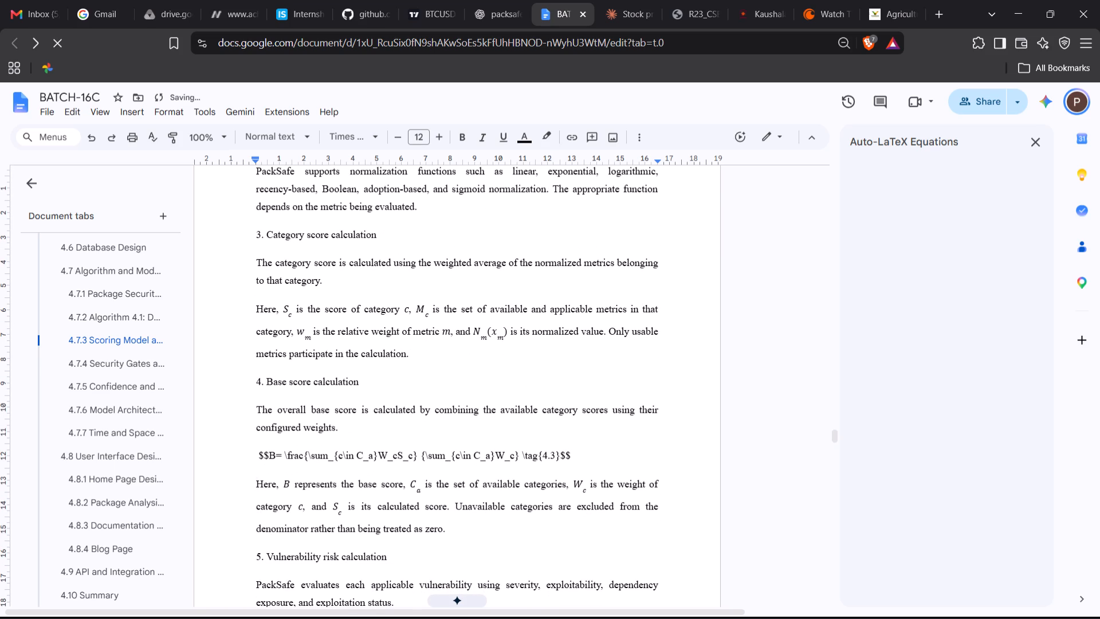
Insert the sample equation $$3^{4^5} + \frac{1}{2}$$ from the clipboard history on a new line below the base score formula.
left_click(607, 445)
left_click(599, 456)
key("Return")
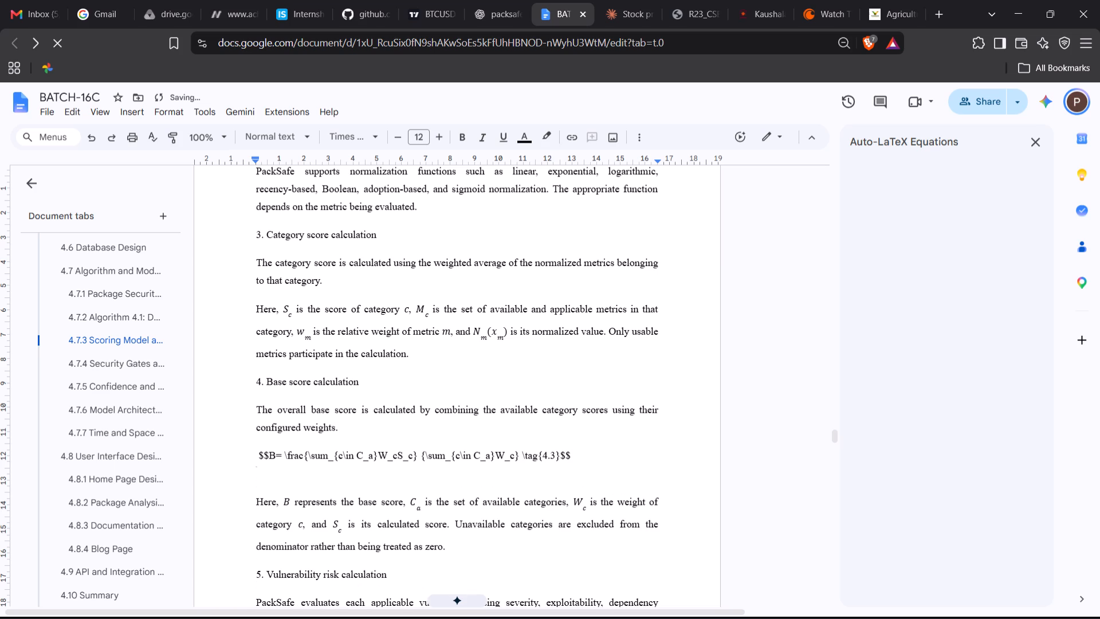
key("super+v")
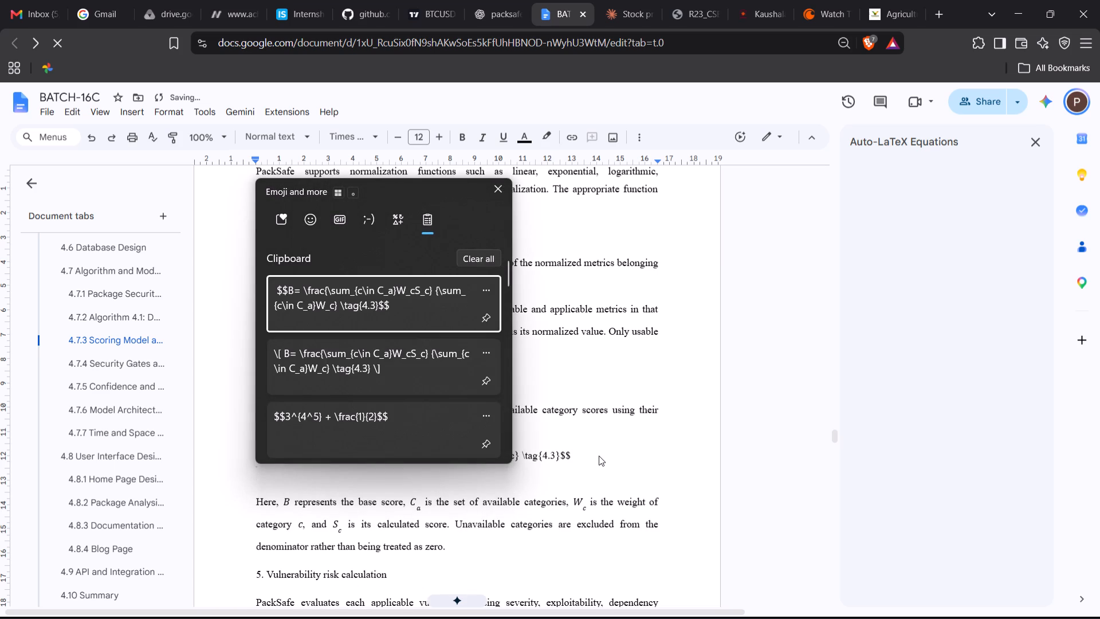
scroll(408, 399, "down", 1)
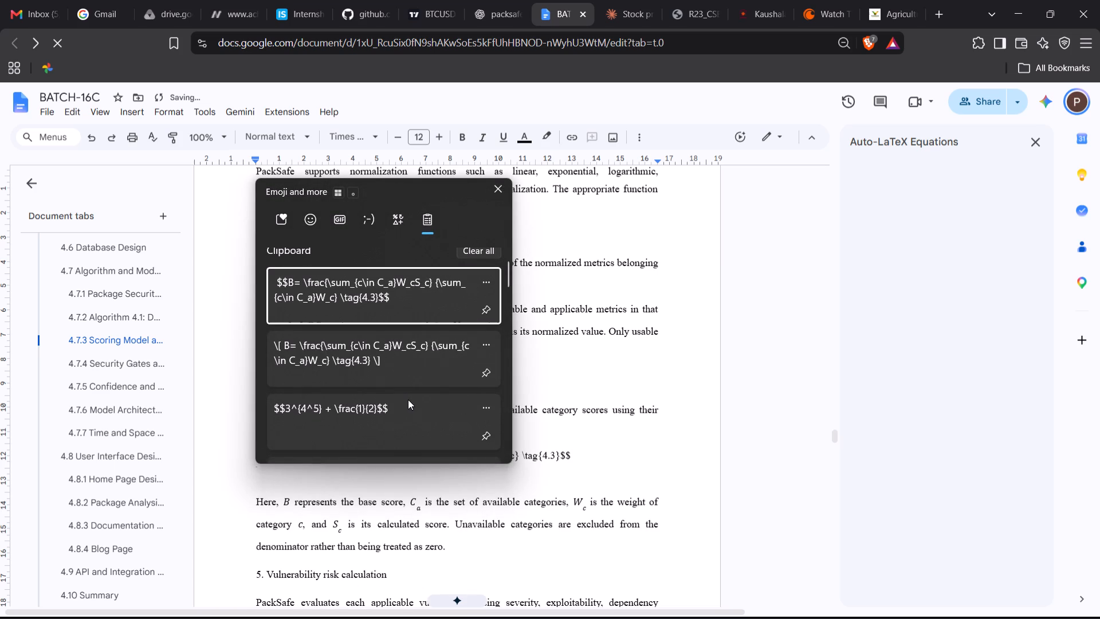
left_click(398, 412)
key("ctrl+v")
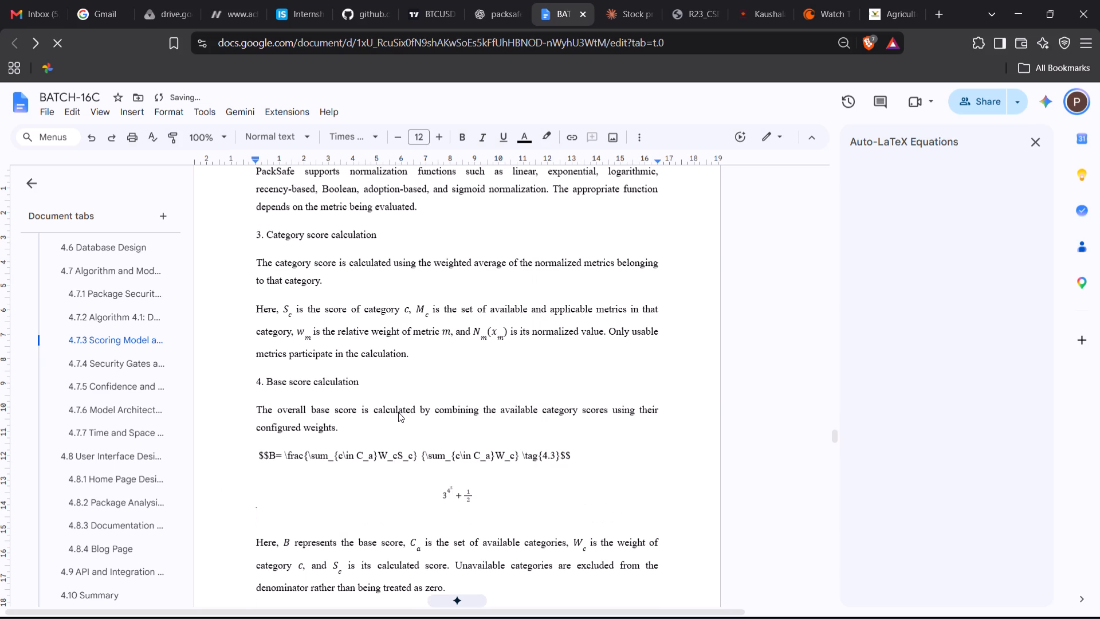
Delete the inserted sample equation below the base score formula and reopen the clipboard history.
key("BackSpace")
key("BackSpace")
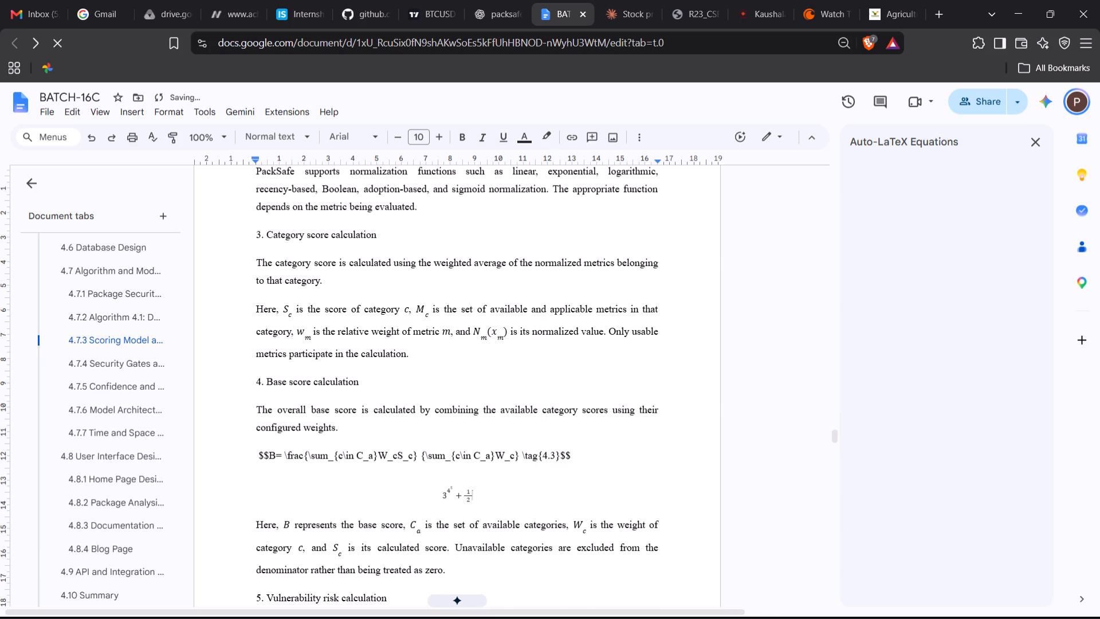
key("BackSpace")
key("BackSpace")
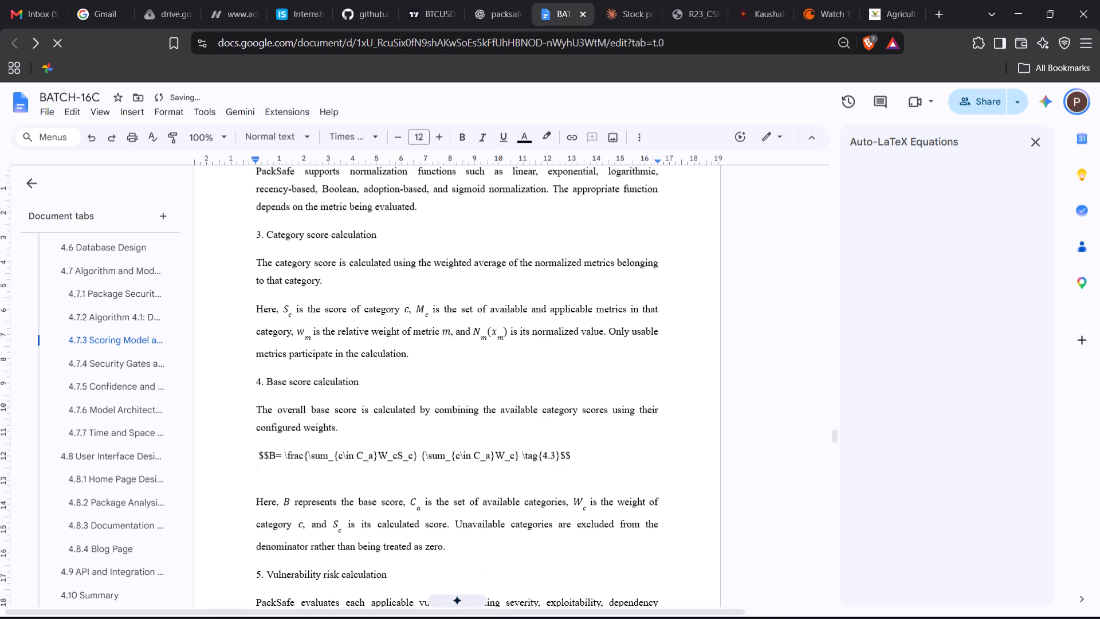
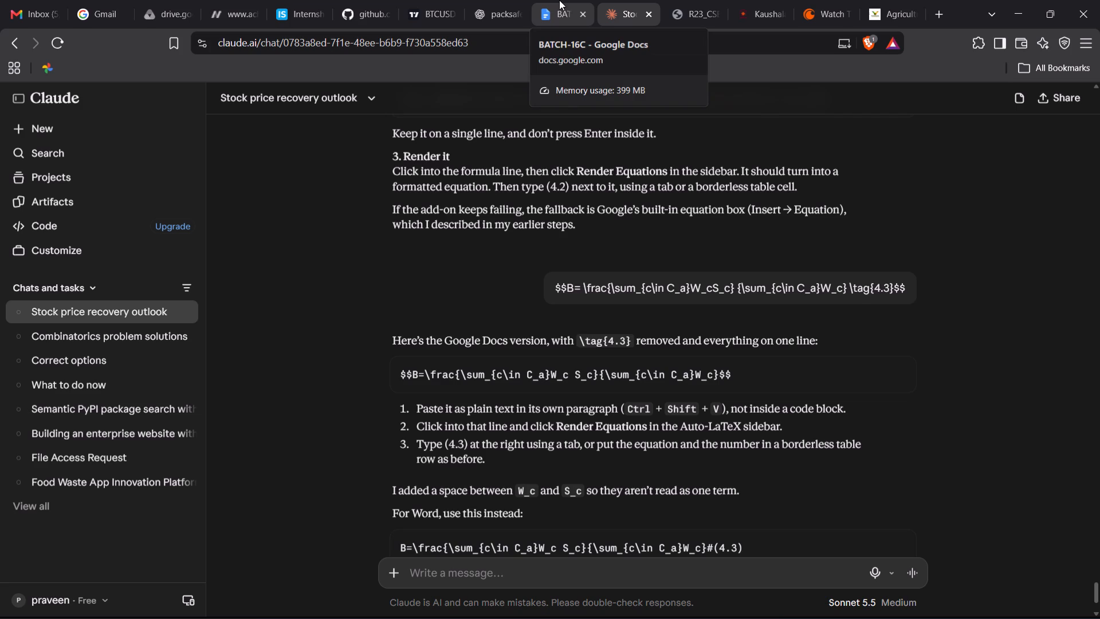
left_click(559, 0)
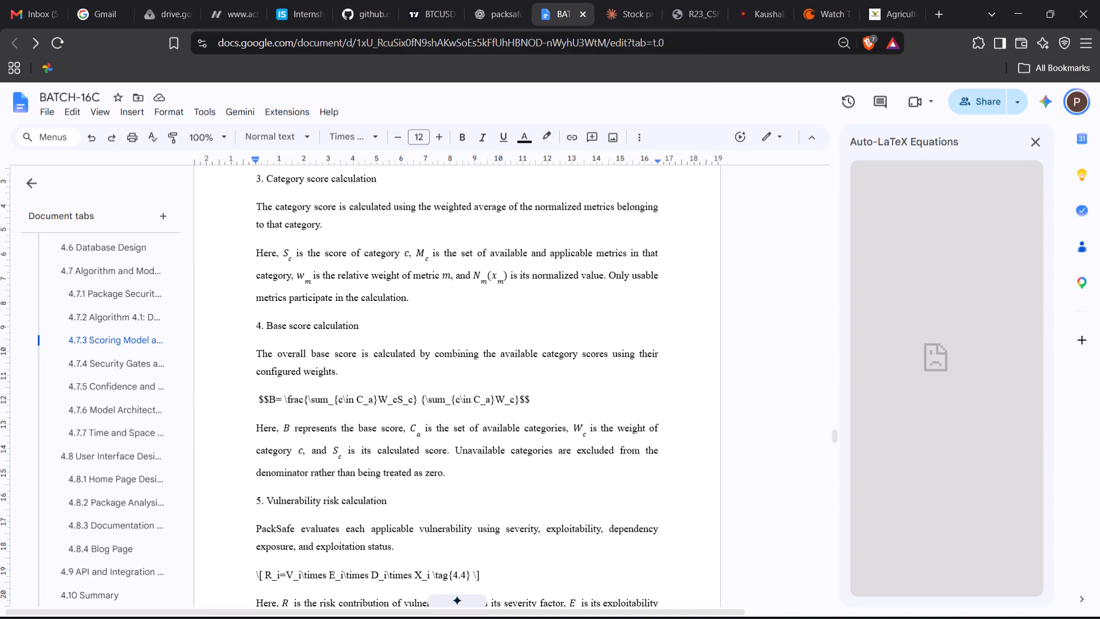
left_click_drag(534, 398, 265, 407)
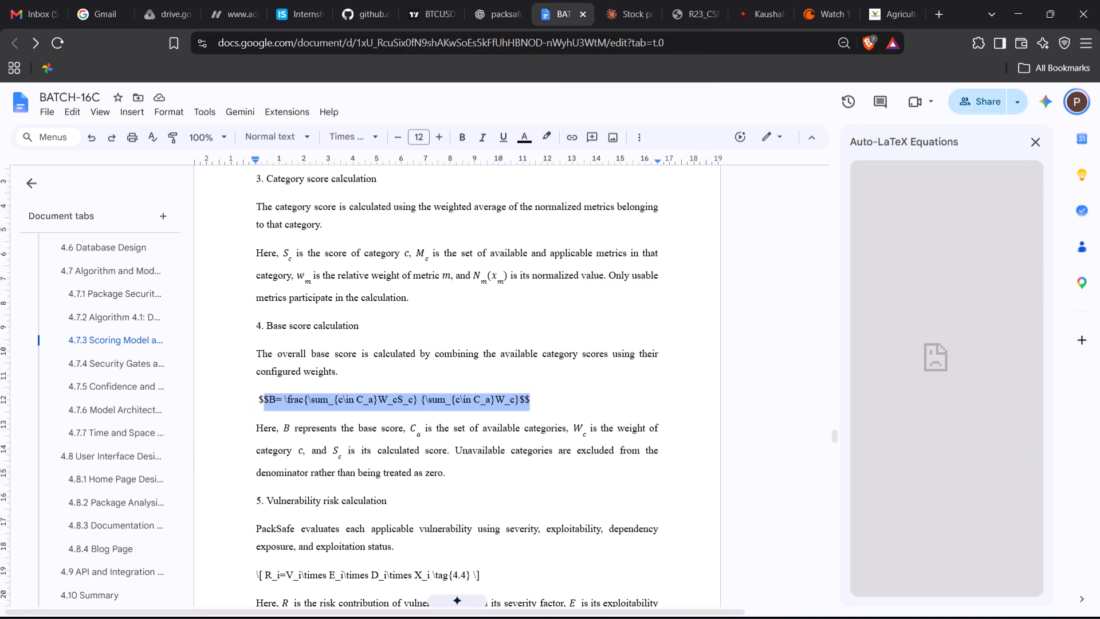
left_click_drag(265, 407, 258, 399)
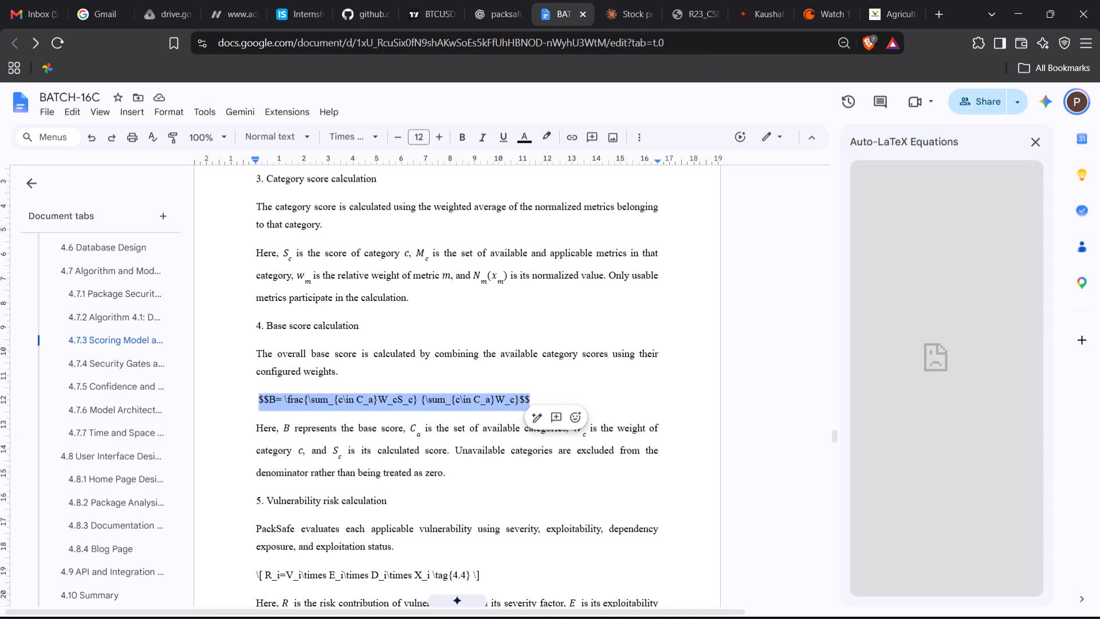
key("ctrl+x")
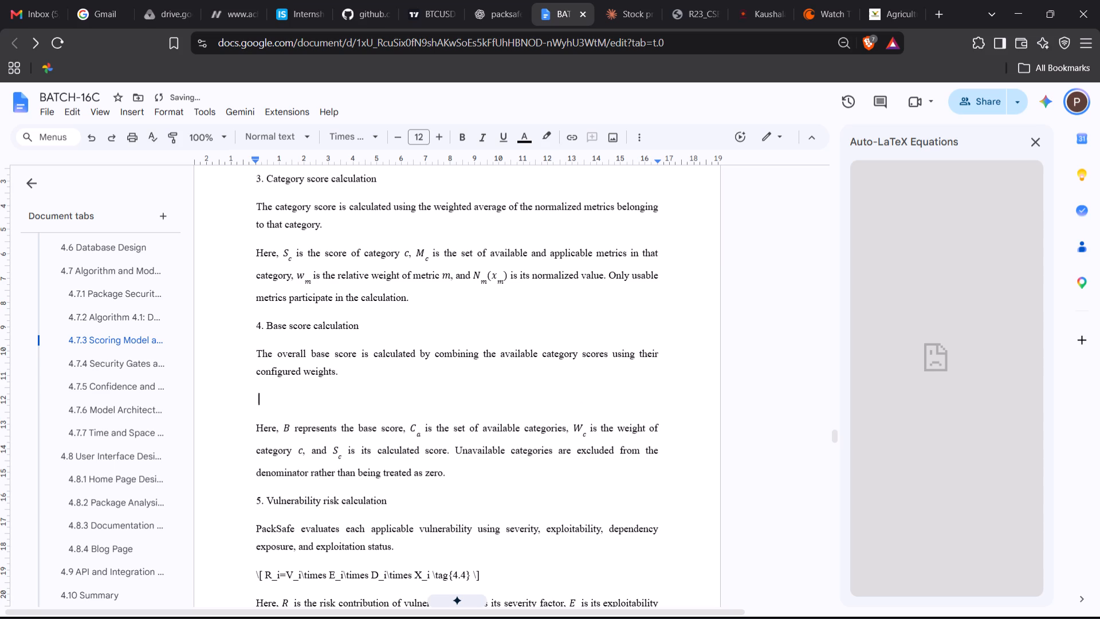
key("ctrl+shift+v")
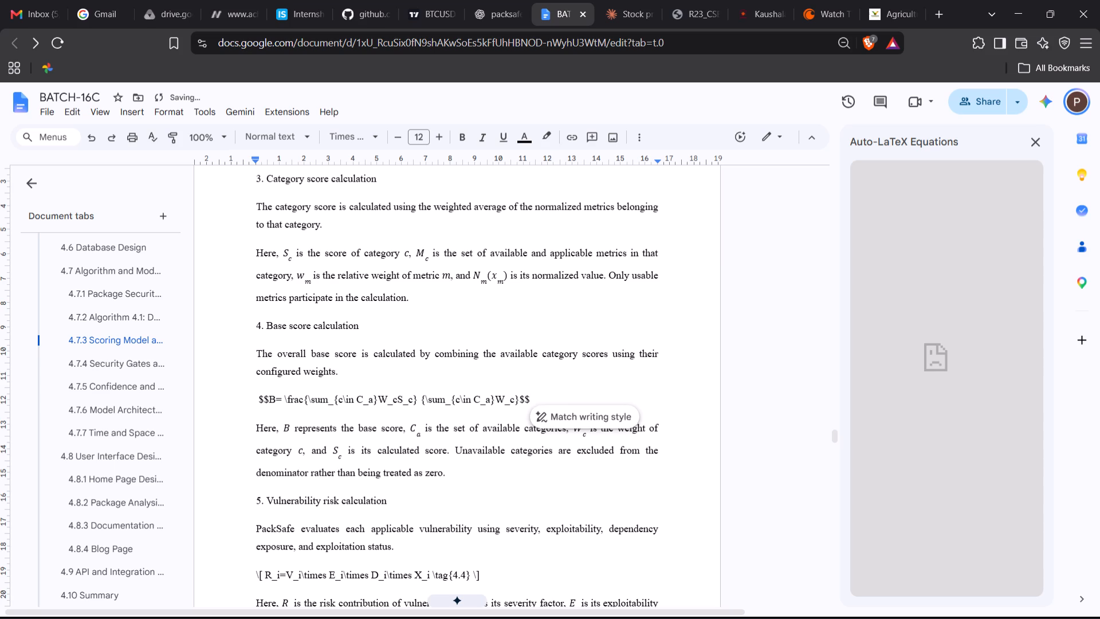
Select the base score formula line and restart the Auto-LaTeX Equations add-on, closing its broken sidebar.
triple_click(363, 399)
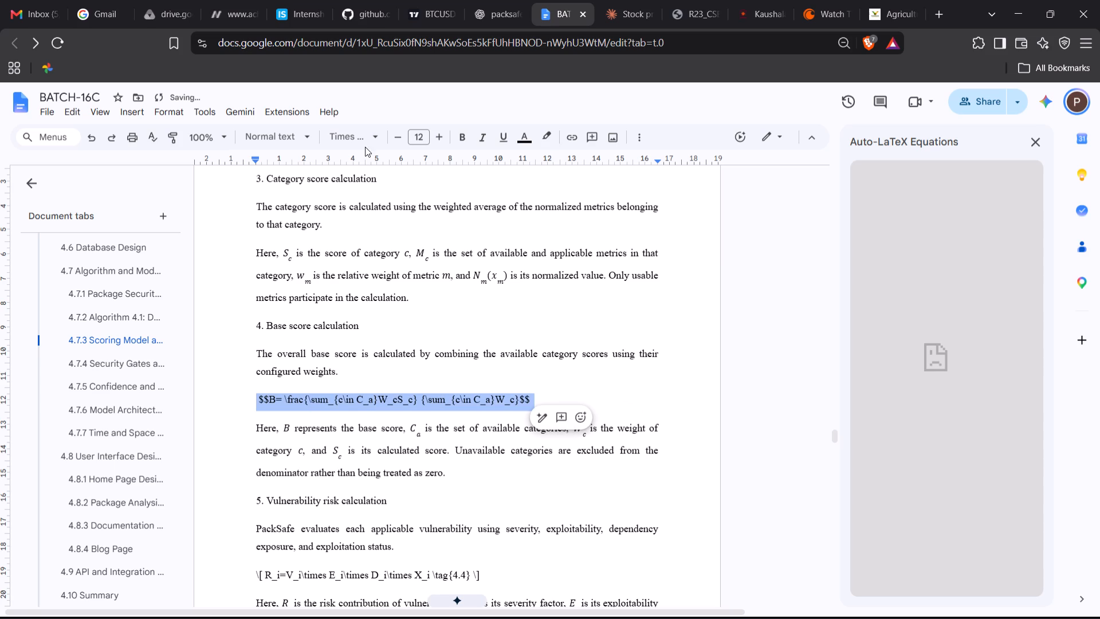
left_click(289, 115)
left_click(315, 181)
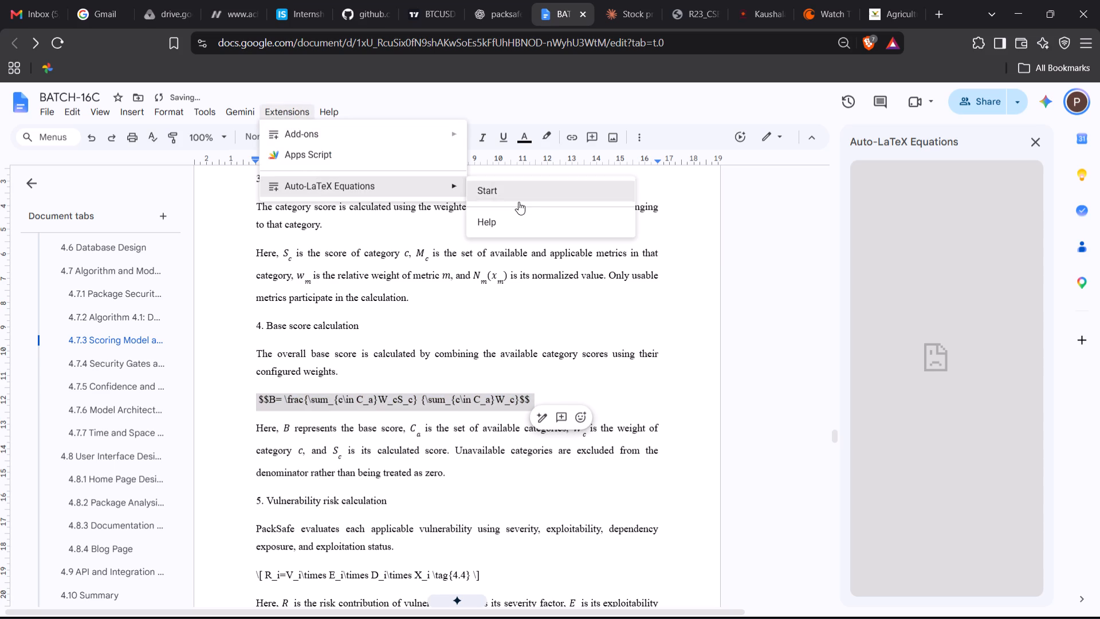
left_click(496, 192)
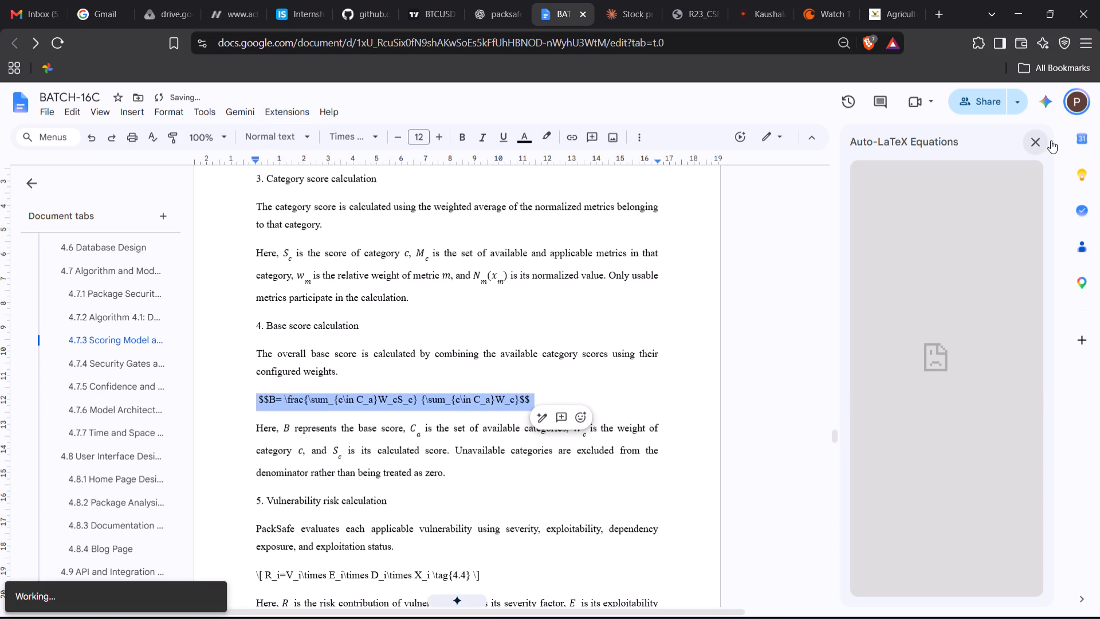
left_click(1037, 138)
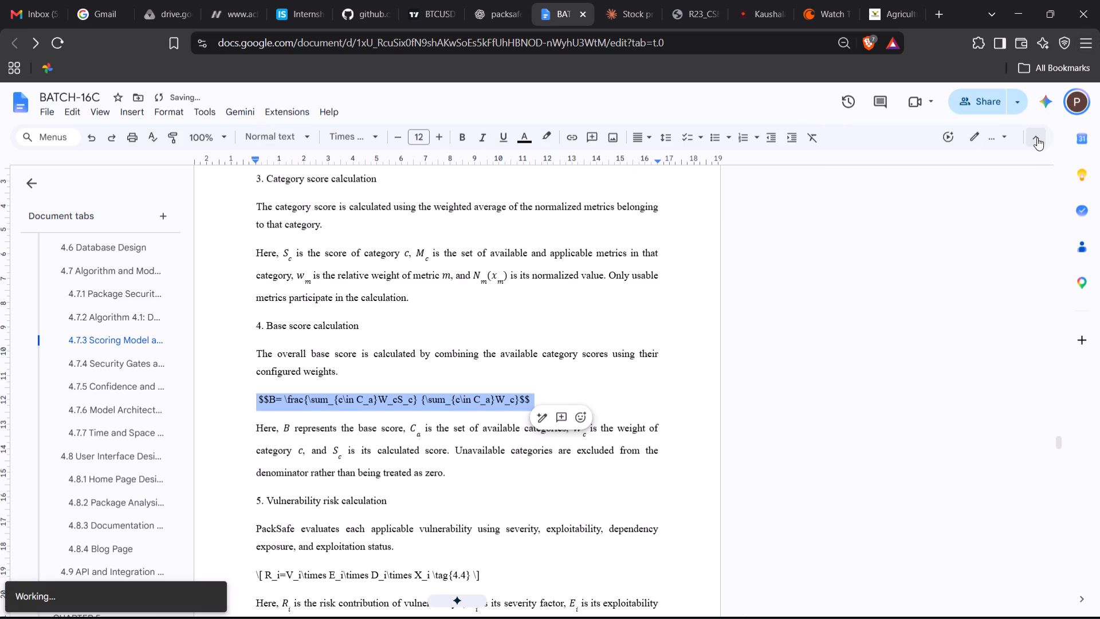
left_click(272, 109)
left_click(486, 190)
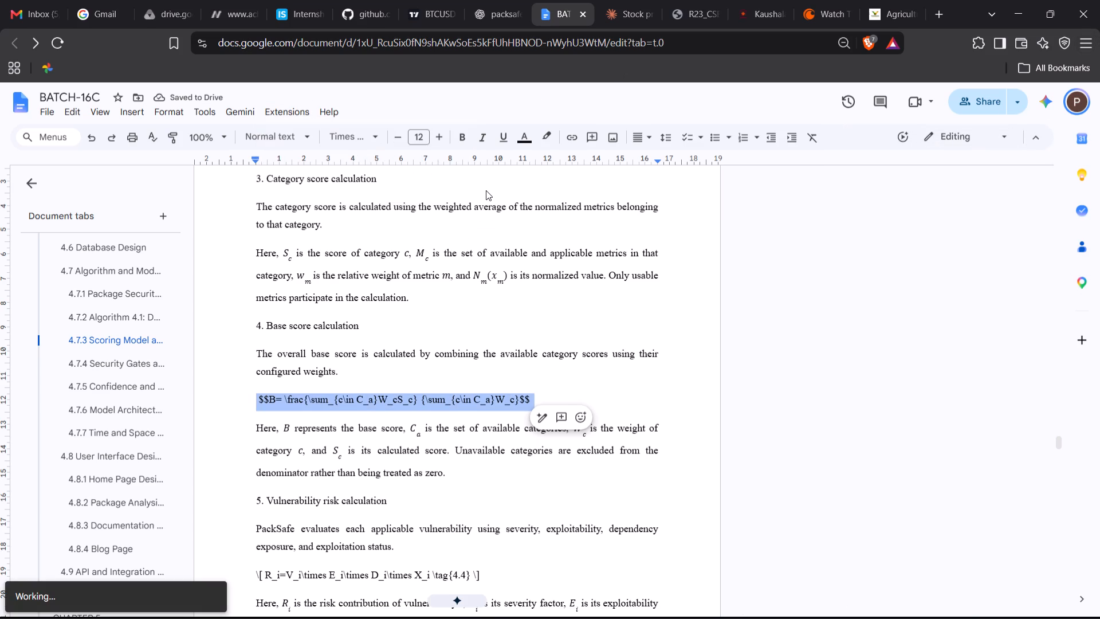
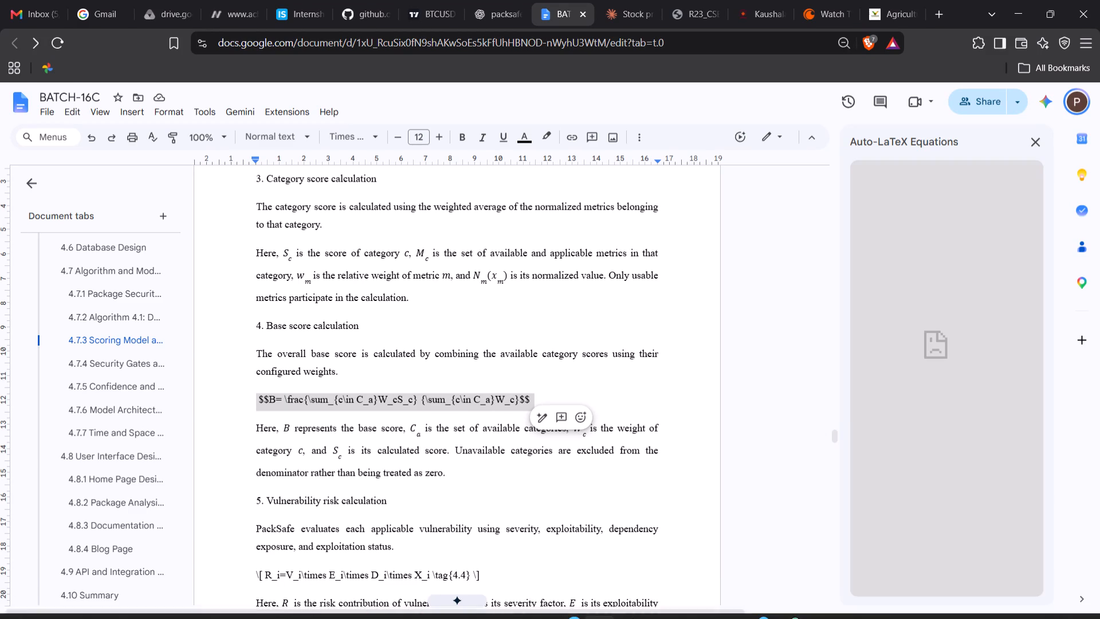
Close the Auto-LaTeX Equations sidebar in the BATCH-16C document.
left_click(1038, 139)
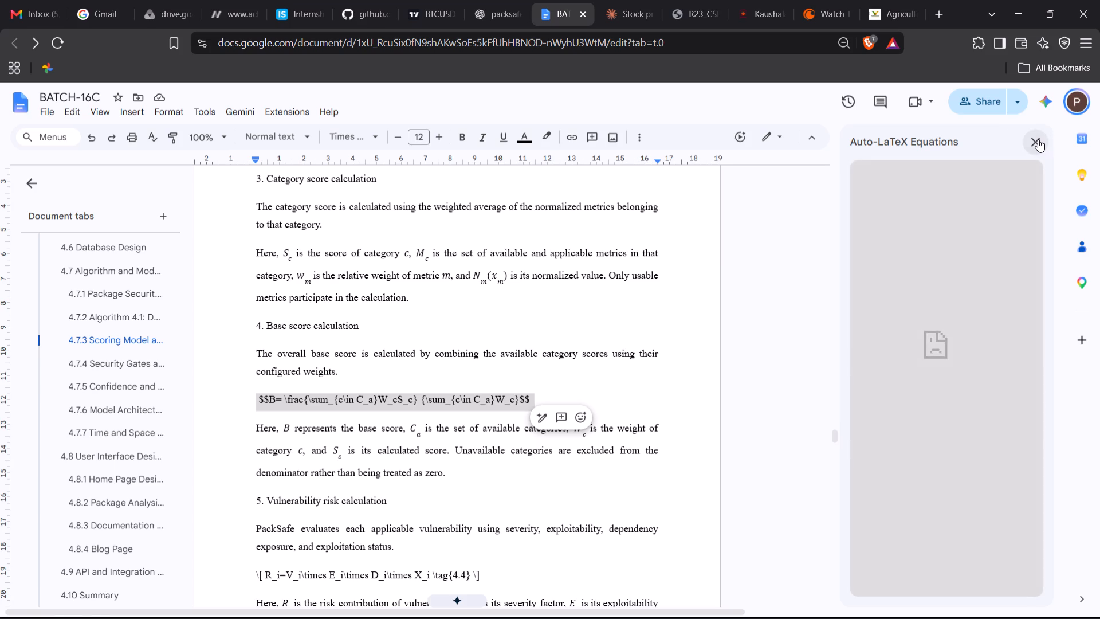
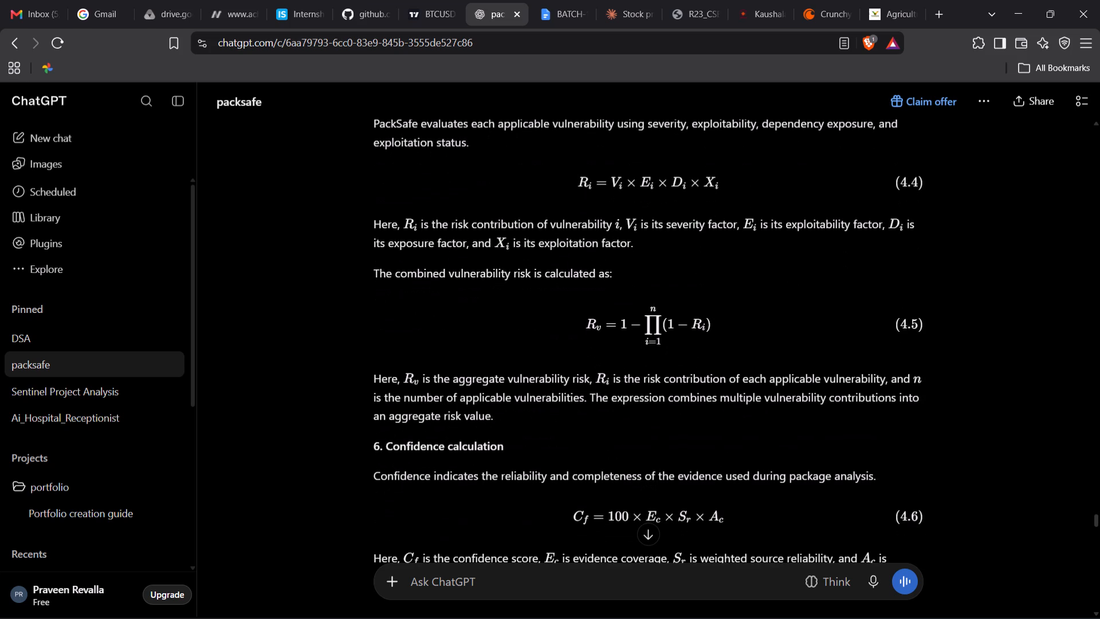
Switch to the BTCUSD chart in TradingView.
left_click(416, 3)
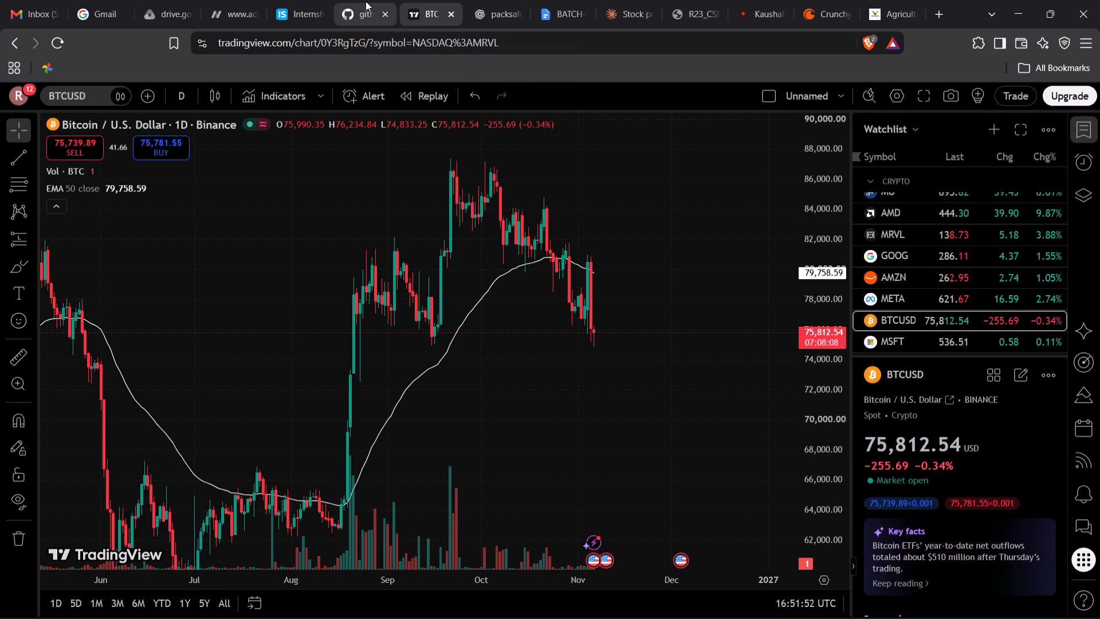
Switch the TradingView chart to NVDA from the watchlist.
scroll(875, 332, "up", 6)
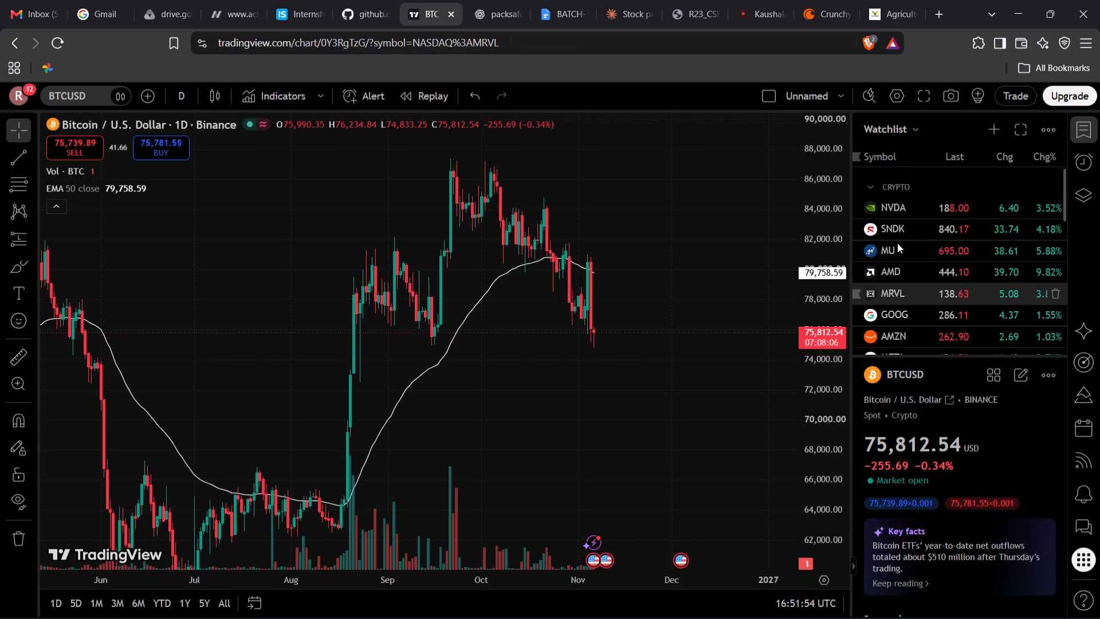
left_click(898, 208)
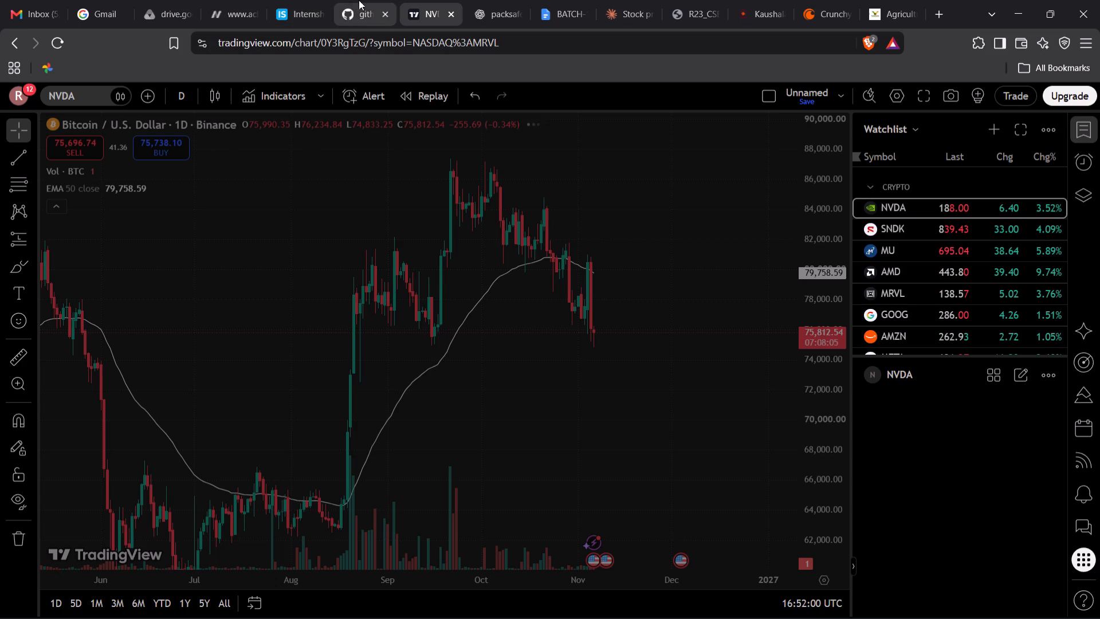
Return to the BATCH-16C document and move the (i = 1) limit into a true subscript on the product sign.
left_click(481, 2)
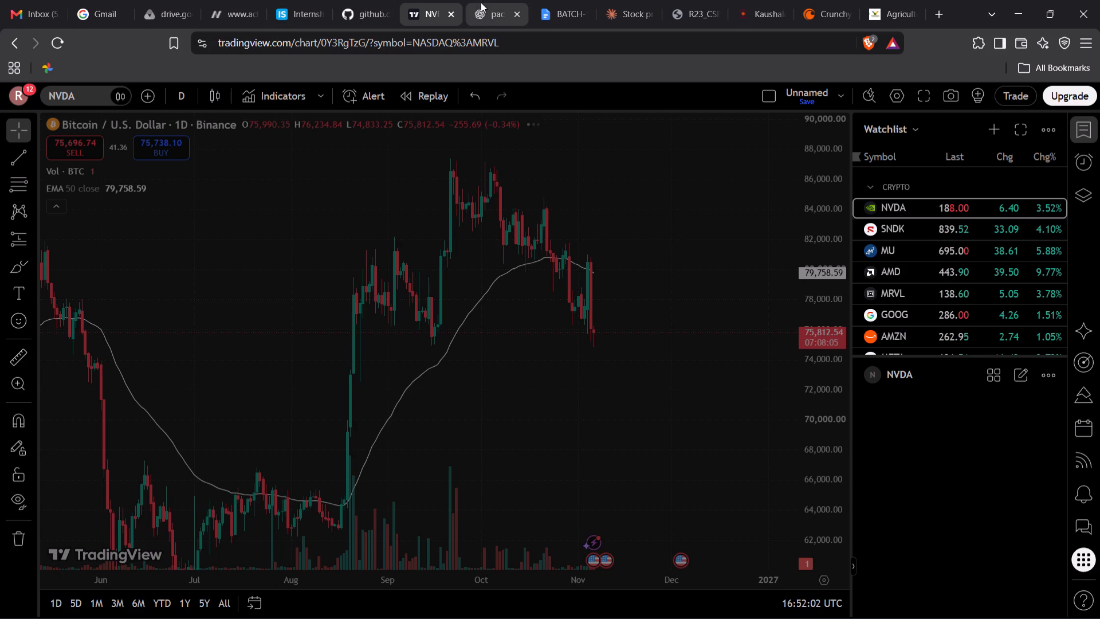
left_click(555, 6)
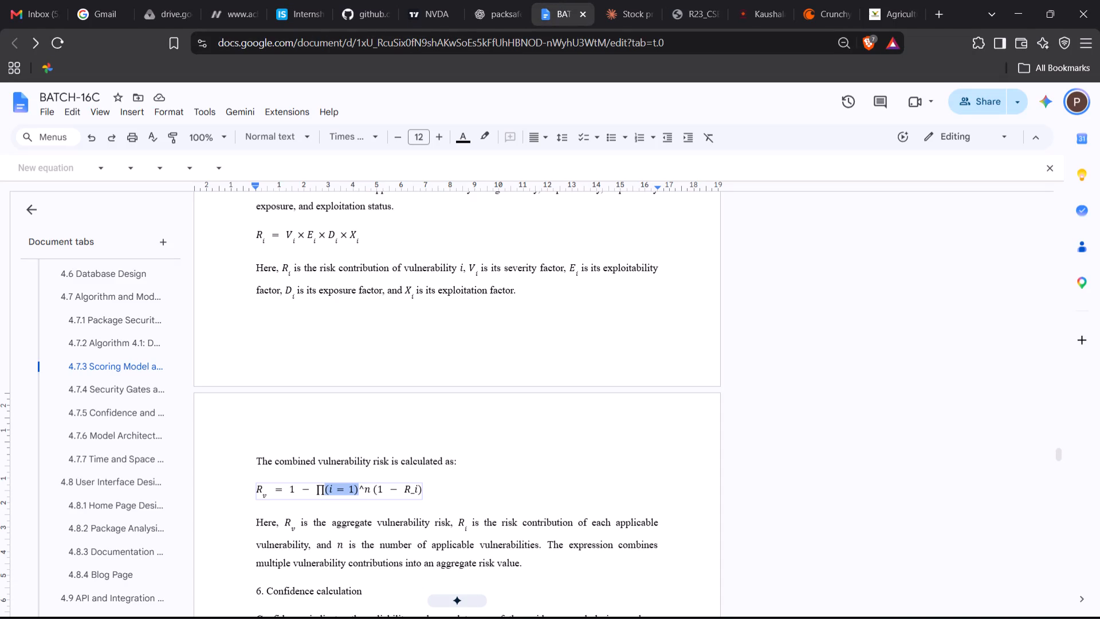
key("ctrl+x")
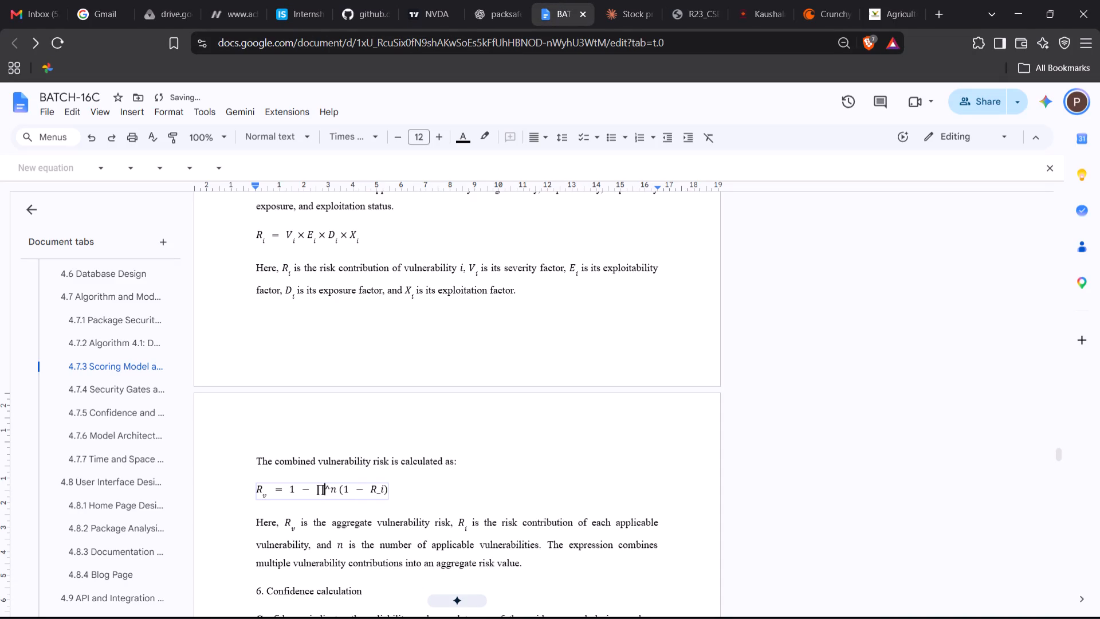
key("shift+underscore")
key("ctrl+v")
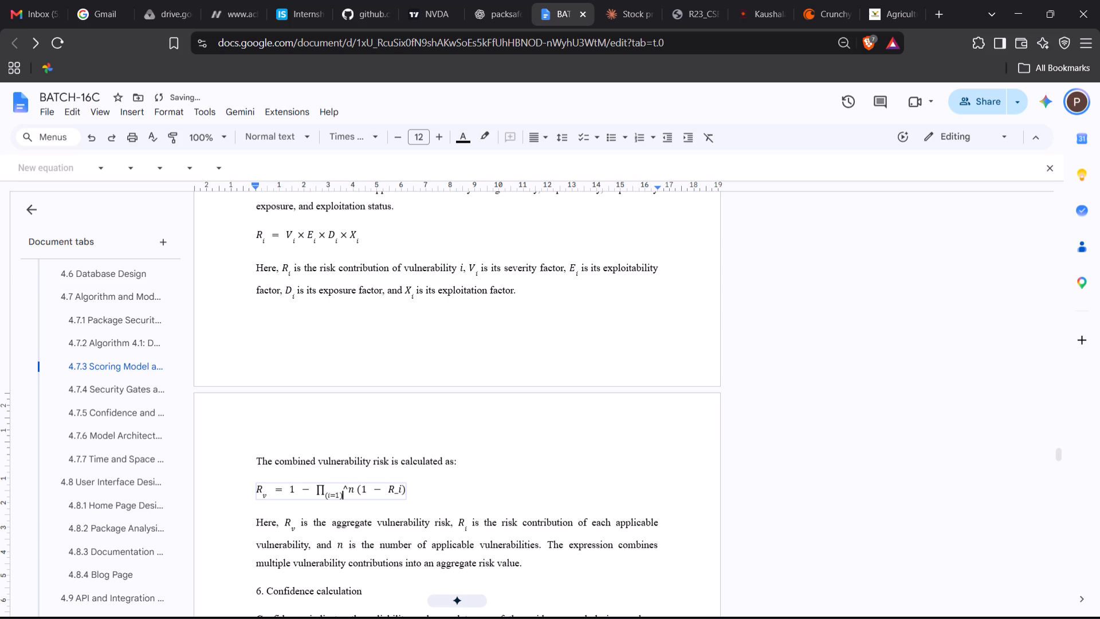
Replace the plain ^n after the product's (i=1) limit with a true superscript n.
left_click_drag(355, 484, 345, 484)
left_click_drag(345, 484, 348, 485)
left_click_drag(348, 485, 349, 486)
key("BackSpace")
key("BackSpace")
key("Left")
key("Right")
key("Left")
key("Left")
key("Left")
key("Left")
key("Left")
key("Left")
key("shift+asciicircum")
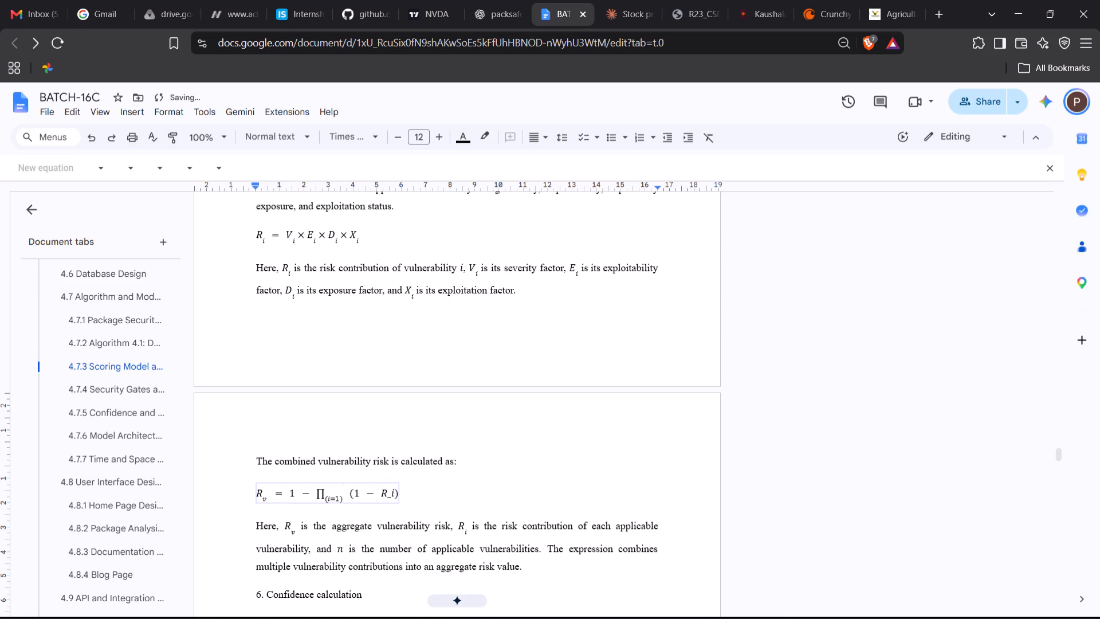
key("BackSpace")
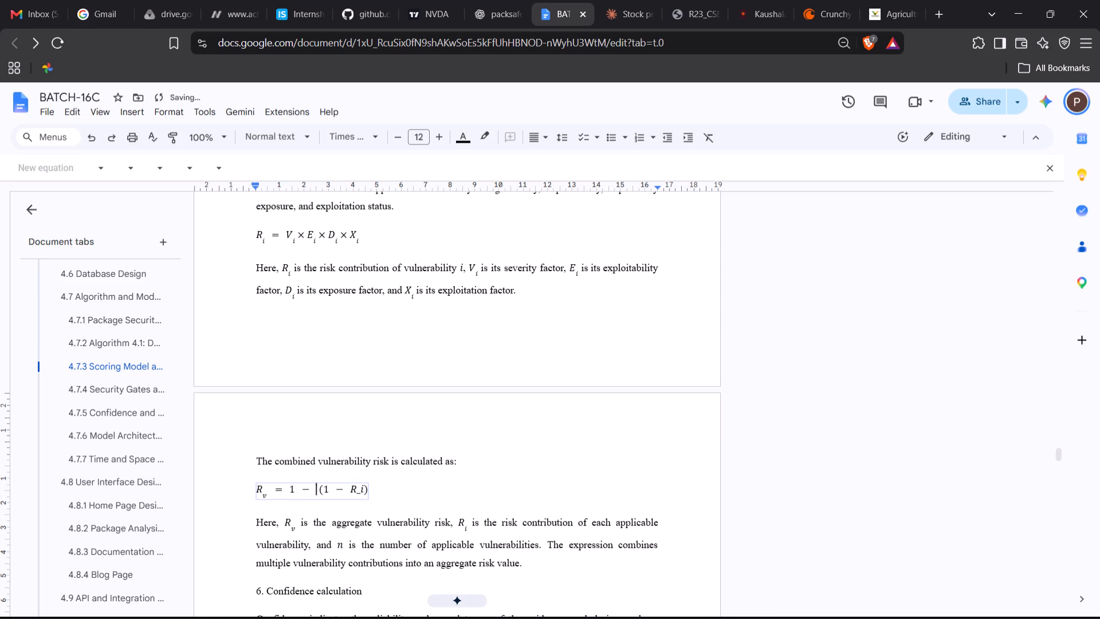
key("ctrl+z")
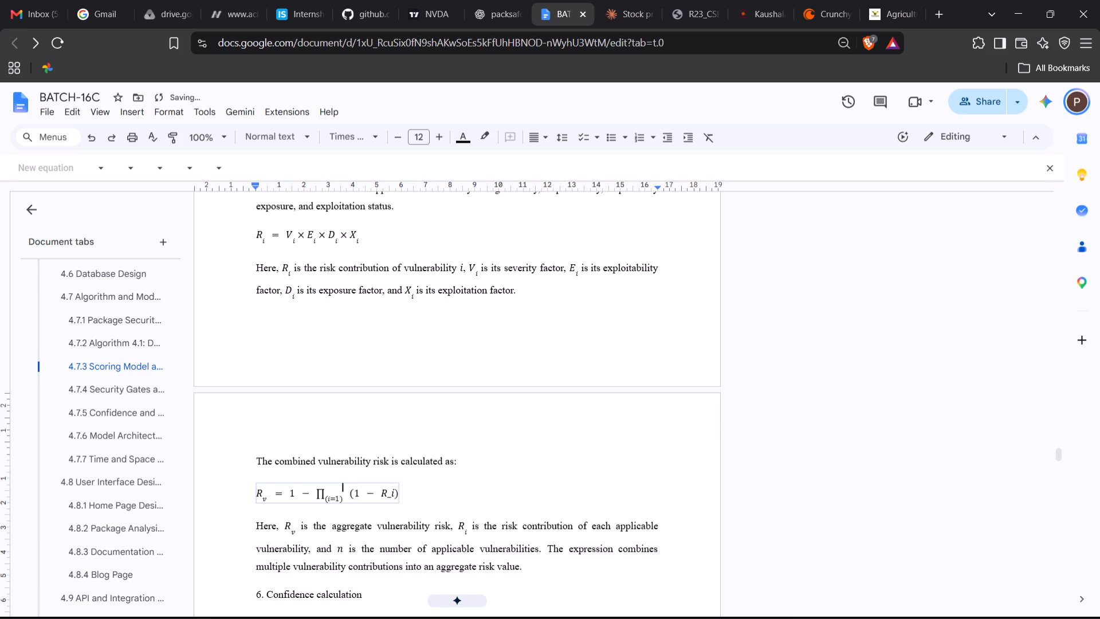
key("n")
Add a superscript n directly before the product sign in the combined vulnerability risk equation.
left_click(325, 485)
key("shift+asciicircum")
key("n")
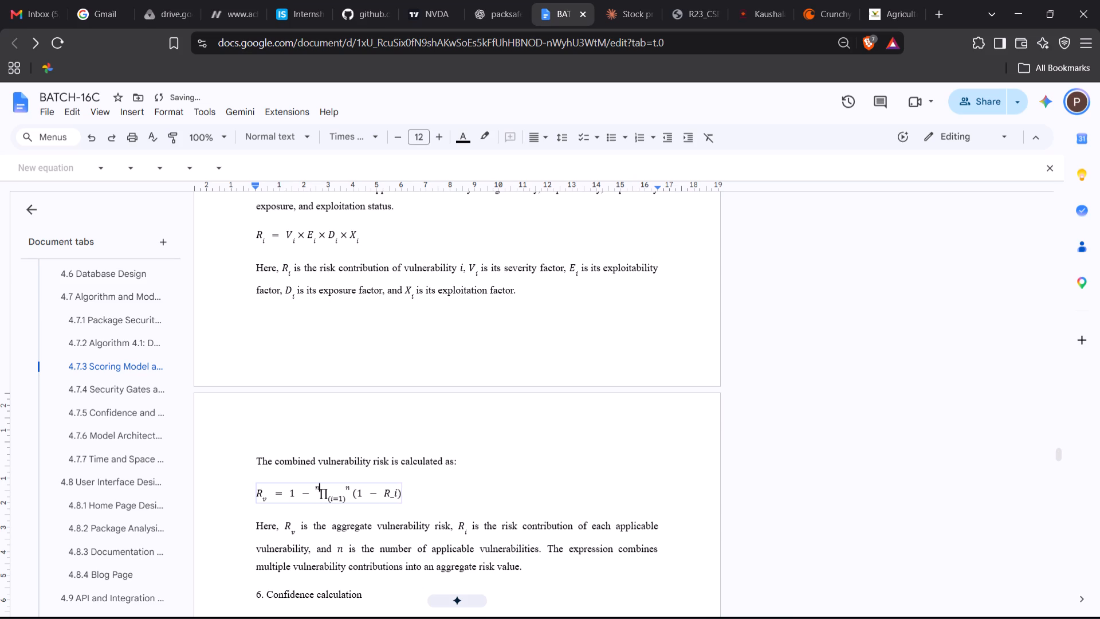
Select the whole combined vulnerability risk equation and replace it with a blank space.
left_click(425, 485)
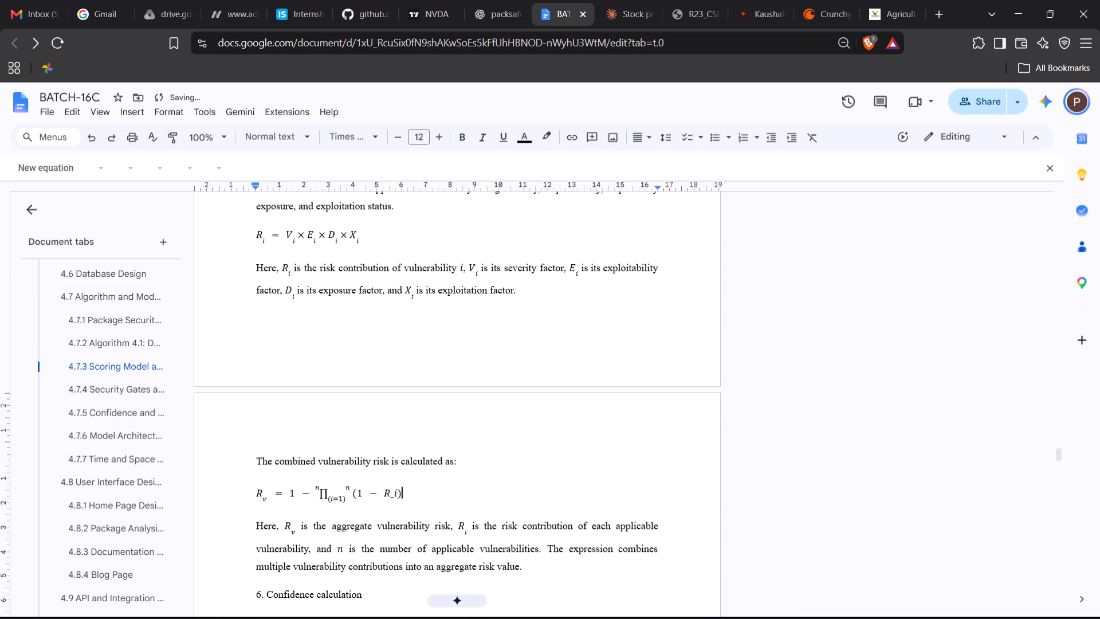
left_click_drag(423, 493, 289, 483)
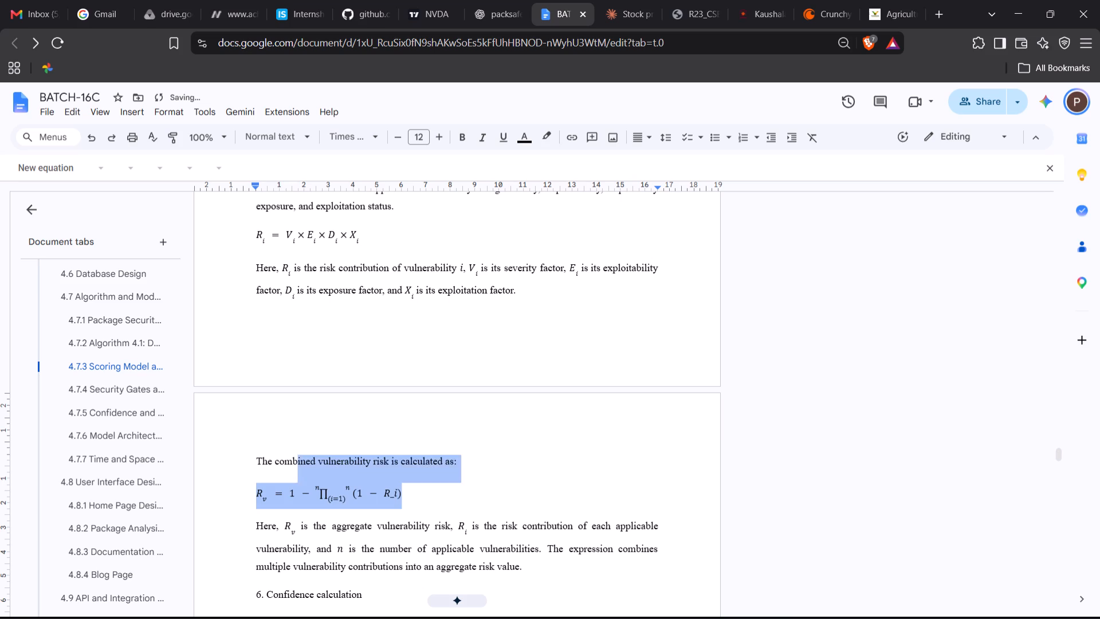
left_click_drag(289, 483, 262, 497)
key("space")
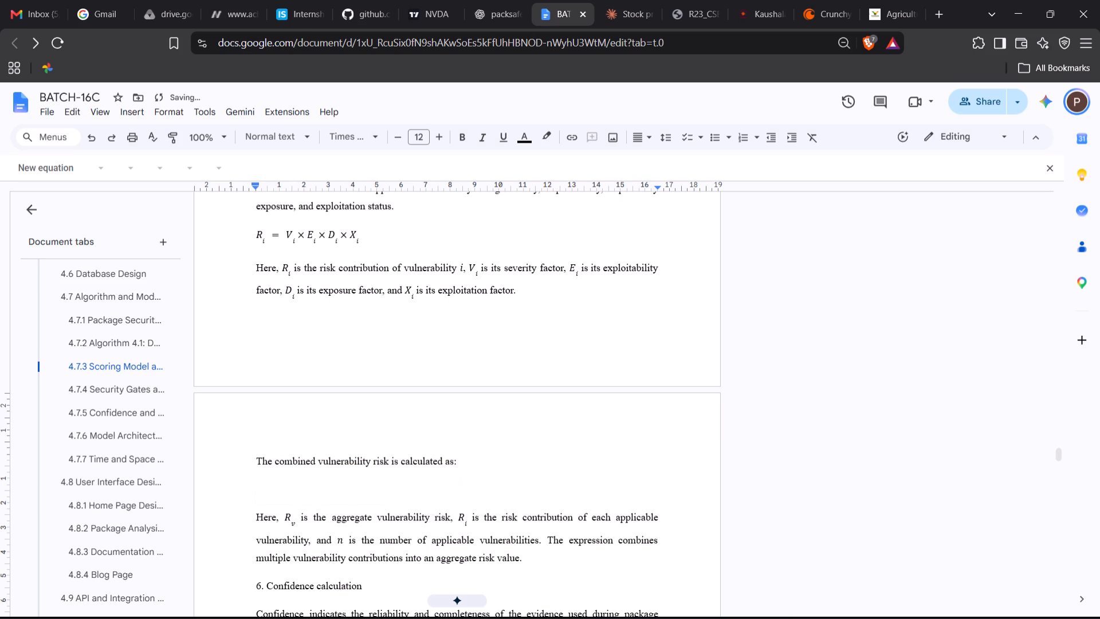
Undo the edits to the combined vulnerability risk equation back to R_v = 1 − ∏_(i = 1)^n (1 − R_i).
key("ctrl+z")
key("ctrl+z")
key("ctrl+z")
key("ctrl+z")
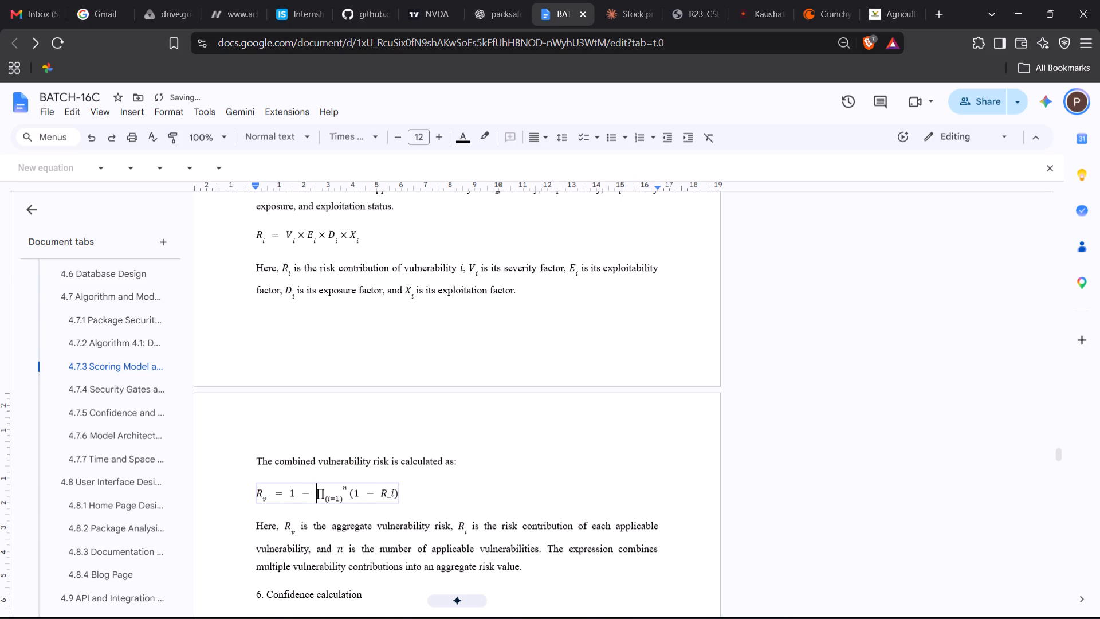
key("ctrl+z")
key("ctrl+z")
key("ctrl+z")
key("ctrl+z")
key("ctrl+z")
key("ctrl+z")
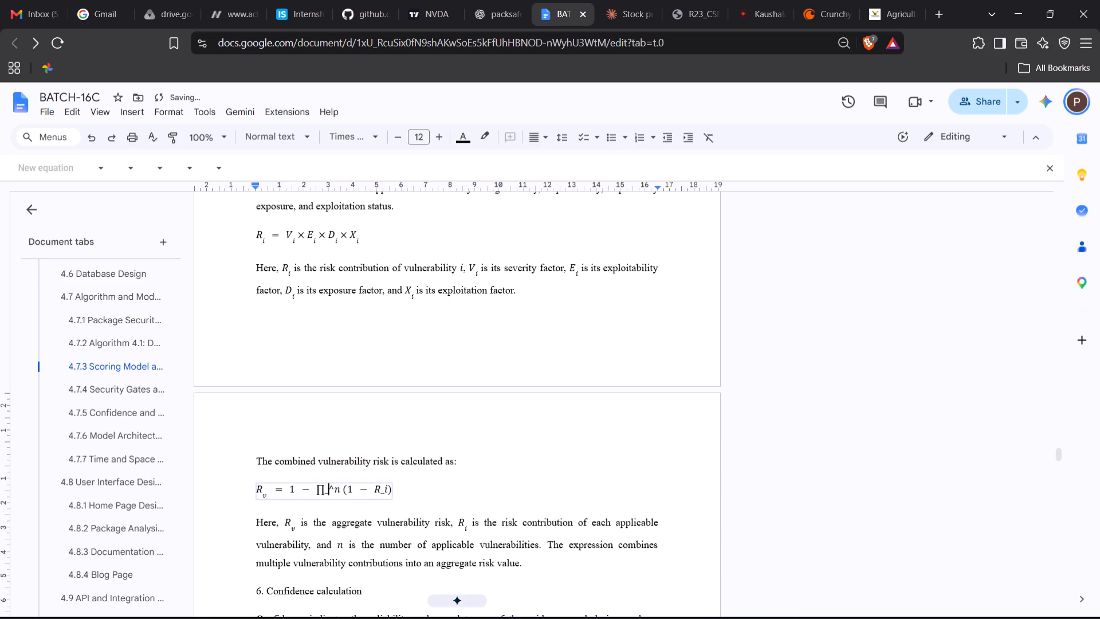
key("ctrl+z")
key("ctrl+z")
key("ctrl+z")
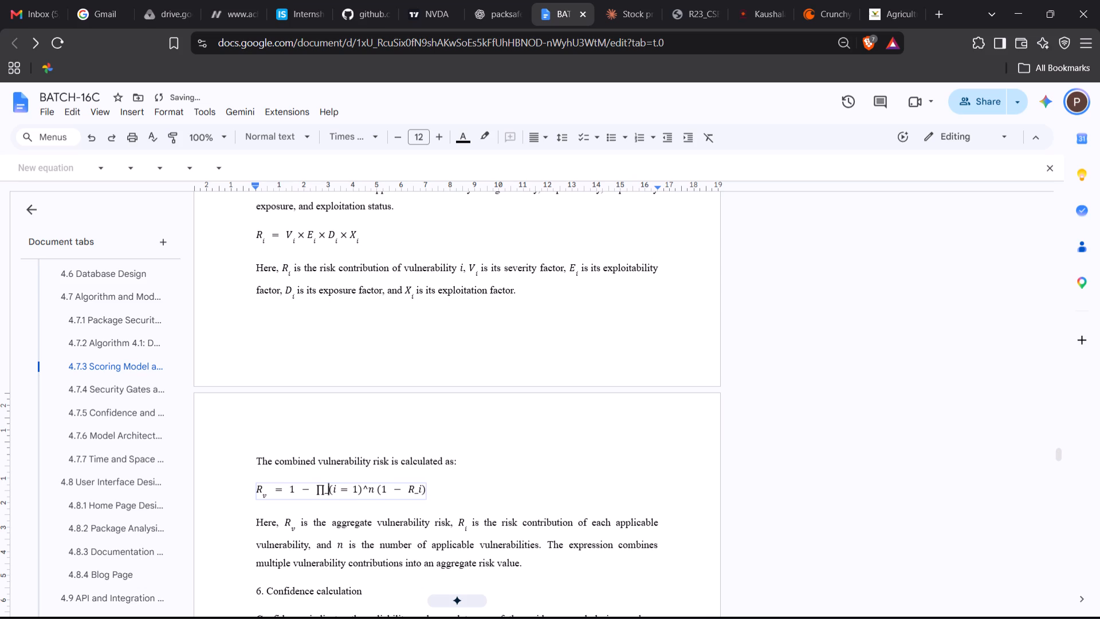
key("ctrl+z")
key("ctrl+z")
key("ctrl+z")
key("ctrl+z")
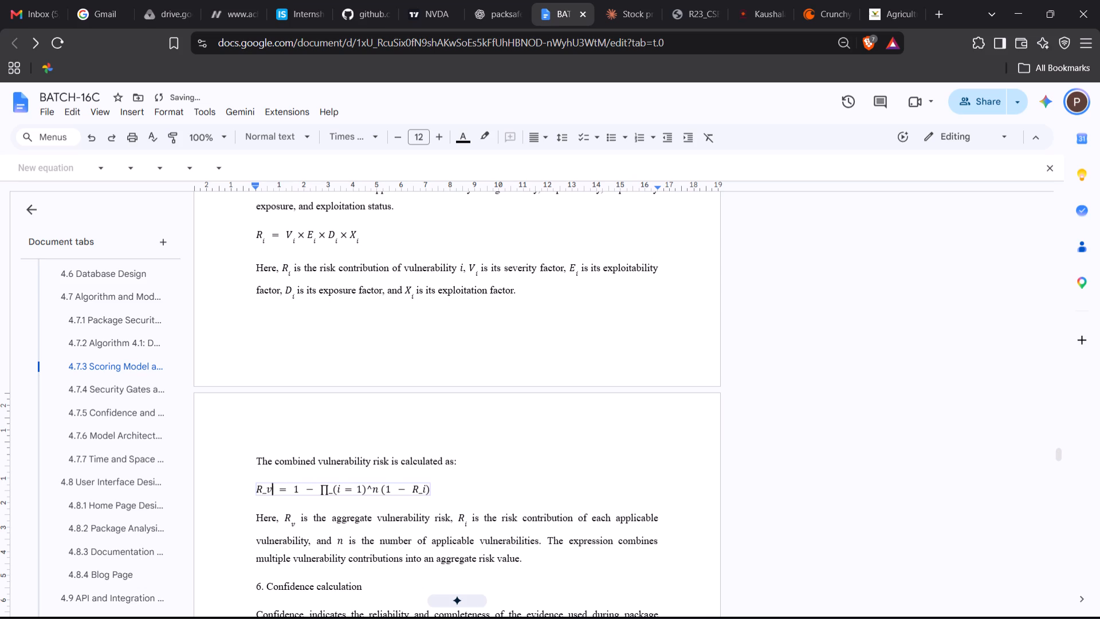
scroll(406, 406, "up", 3)
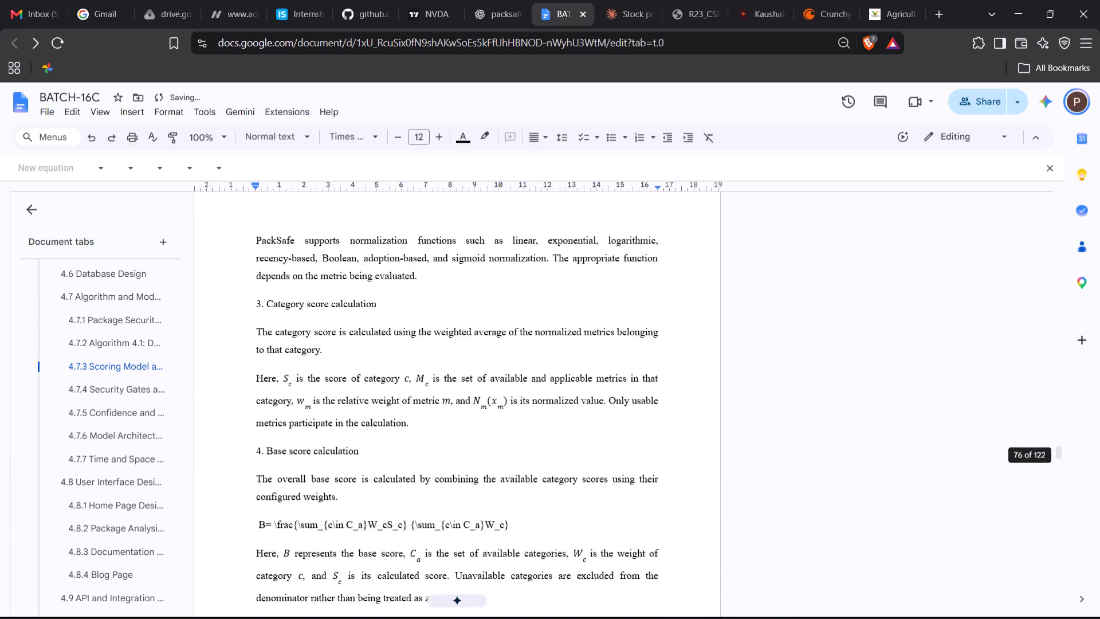
scroll(406, 406, "up", 5)
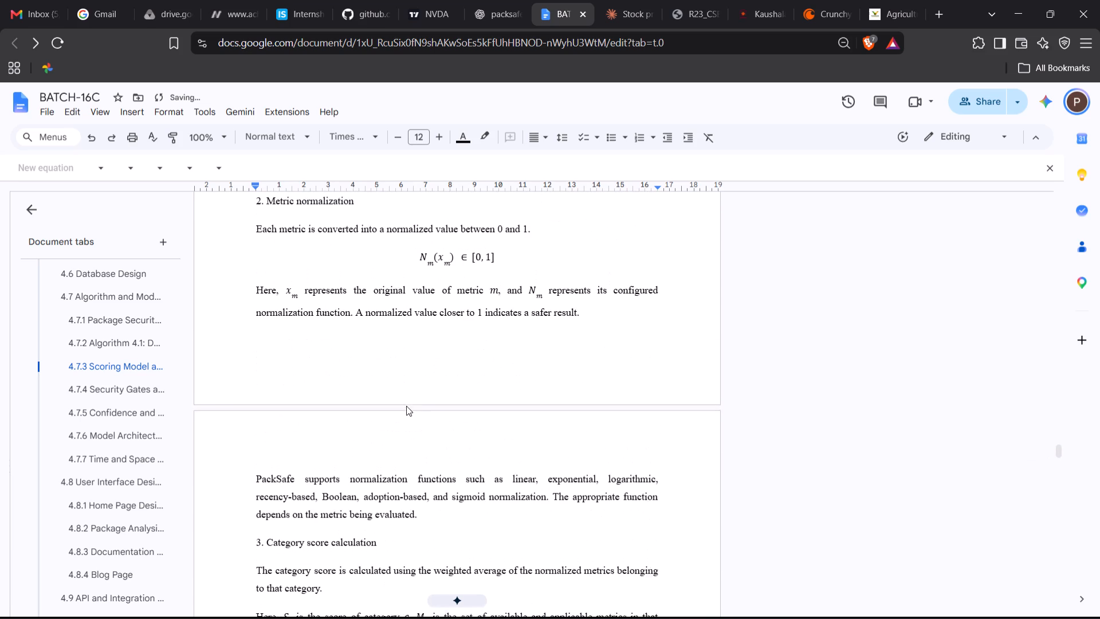
scroll(406, 406, "up", 4)
scroll(406, 406, "down", 2)
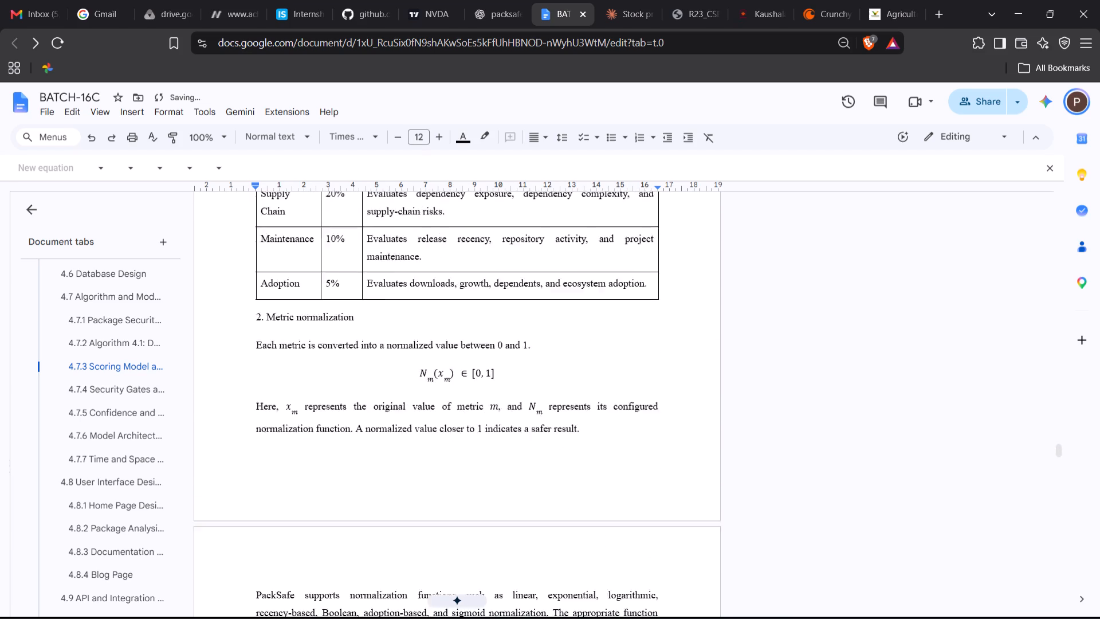
scroll(406, 406, "down", 3)
scroll(406, 406, "up", 1)
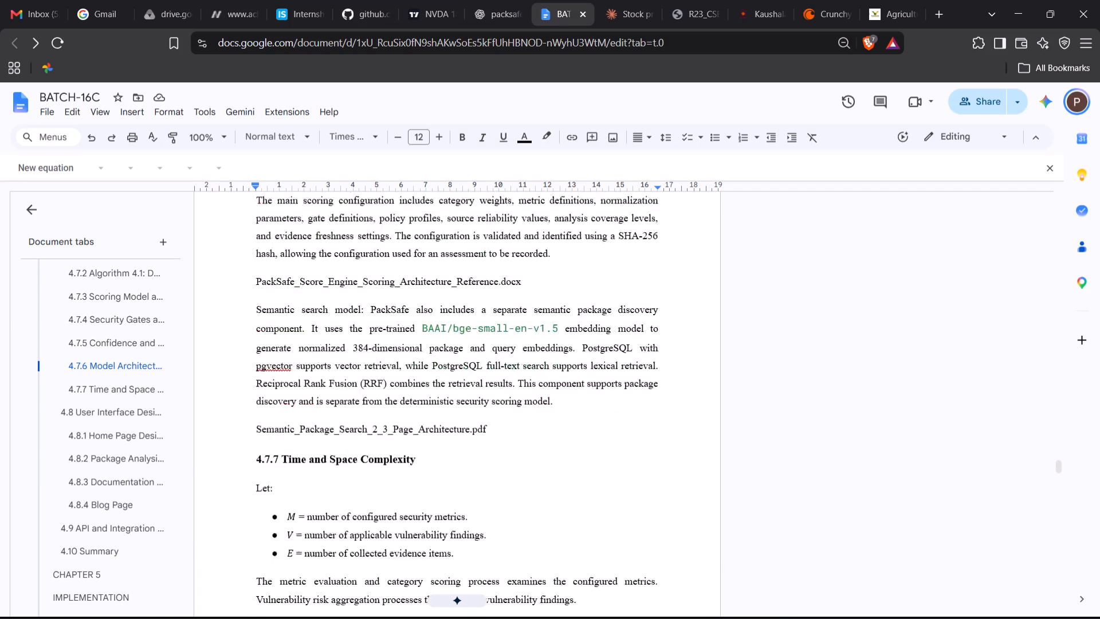
scroll(431, 350, "up", 3)
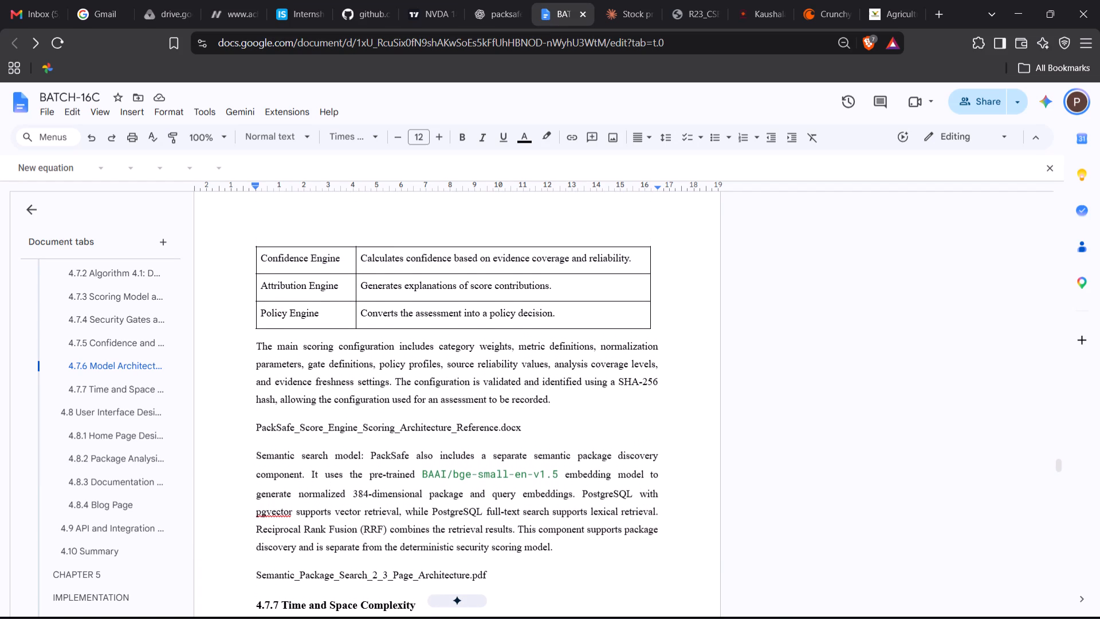
left_click_drag(368, 496, 490, 467)
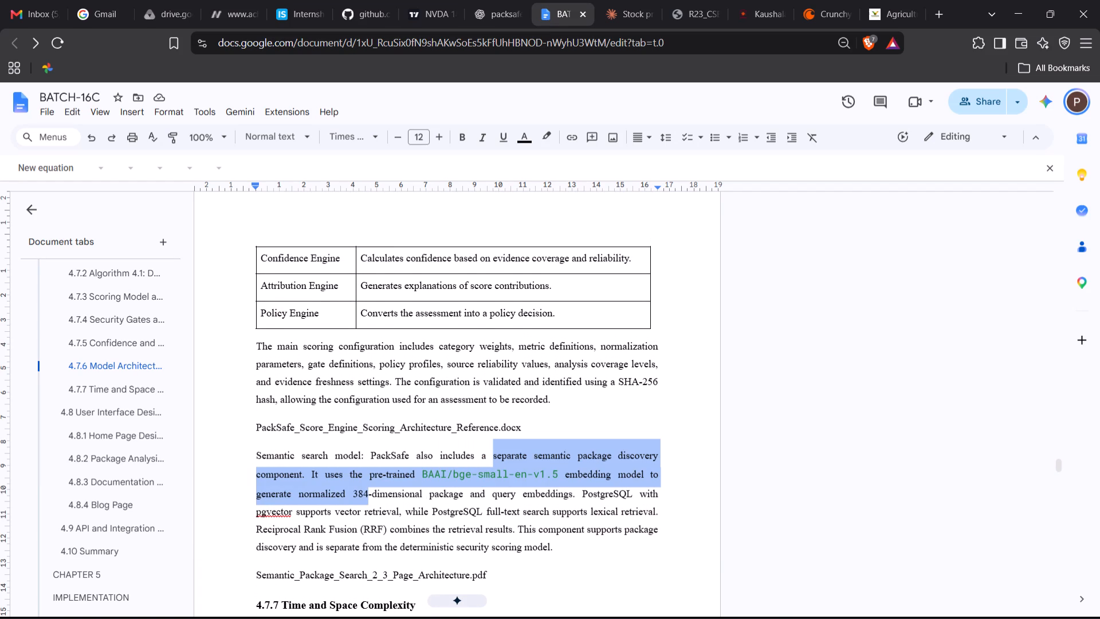
left_click_drag(490, 467, 490, 467)
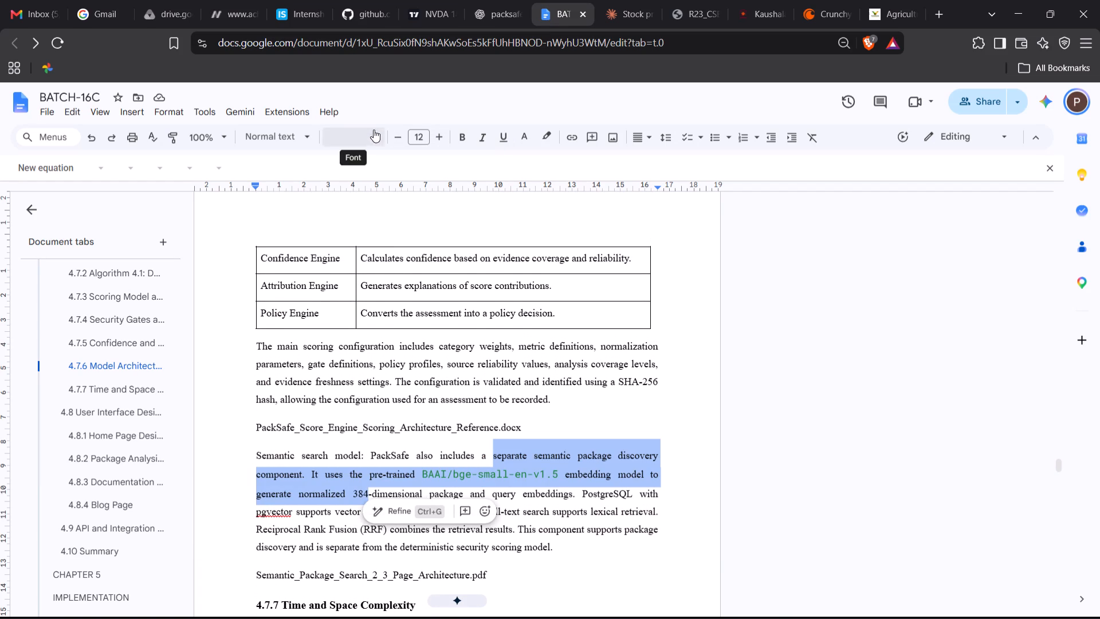
left_click(374, 132)
left_click(379, 211)
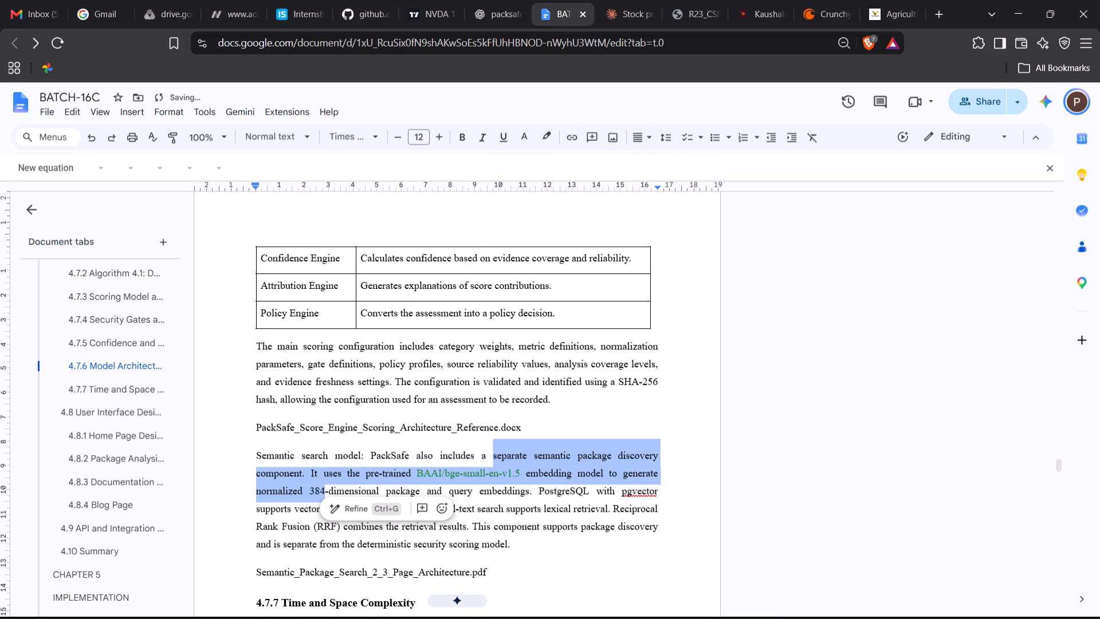
Copy the formatting of the main scoring configuration paragraph onto the semantic search model paragraph, including the green model name.
left_click_drag(380, 369, 507, 378)
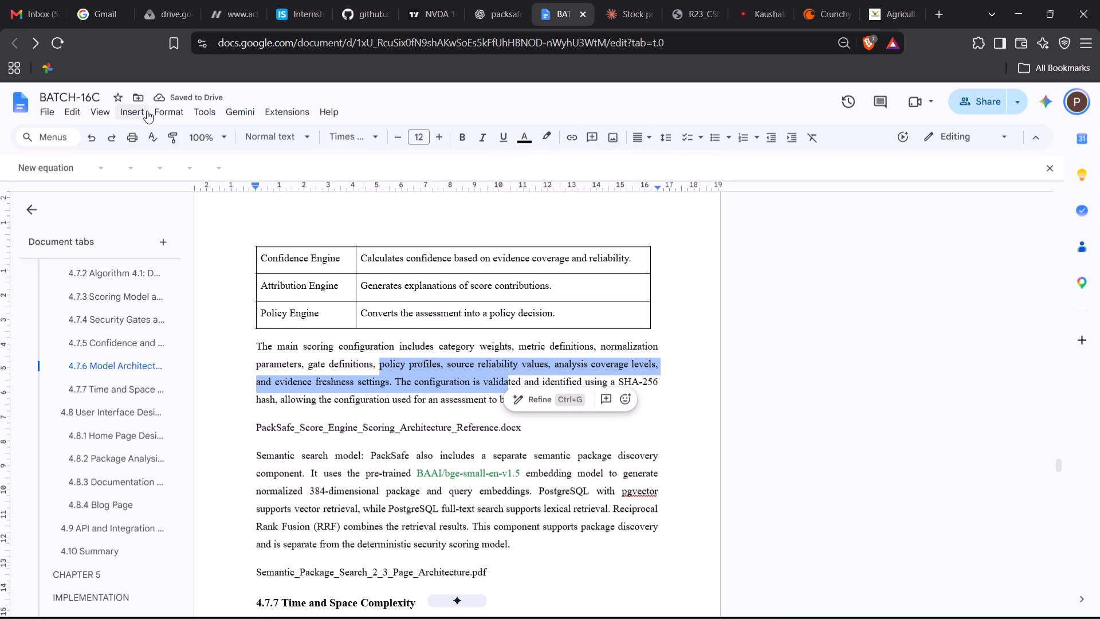
left_click(168, 137)
left_click_drag(353, 463, 556, 511)
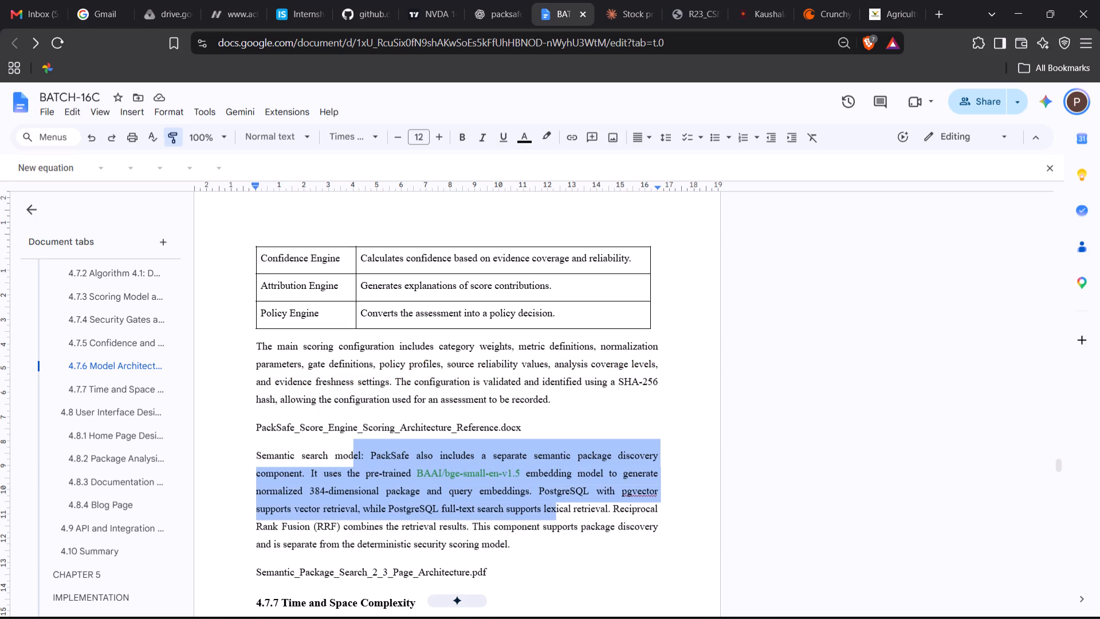
triple_click(442, 477)
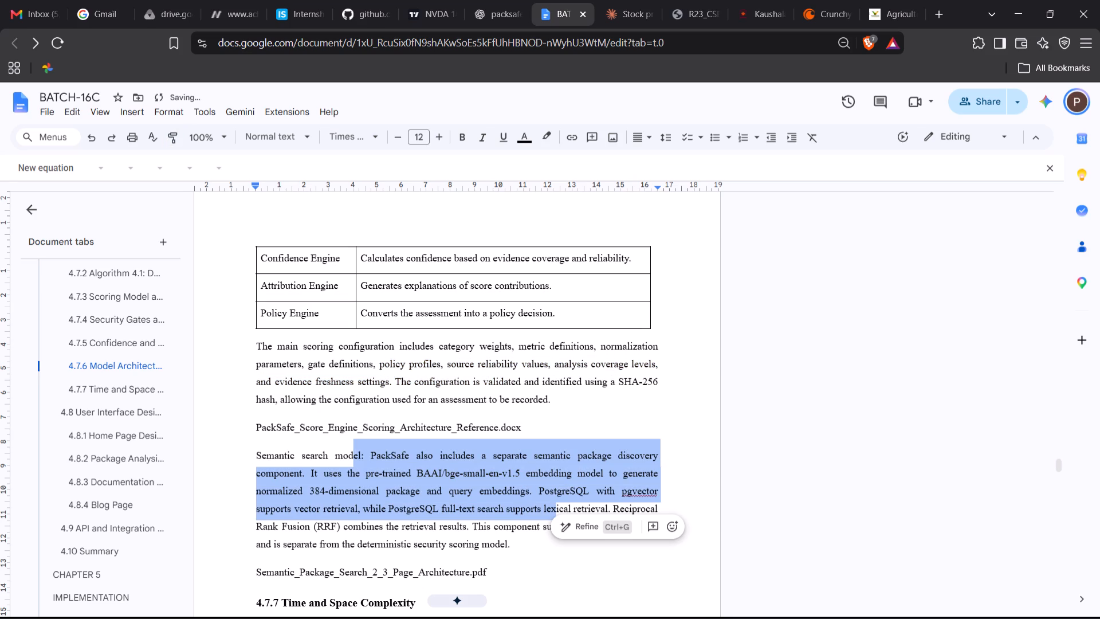
left_click(442, 477)
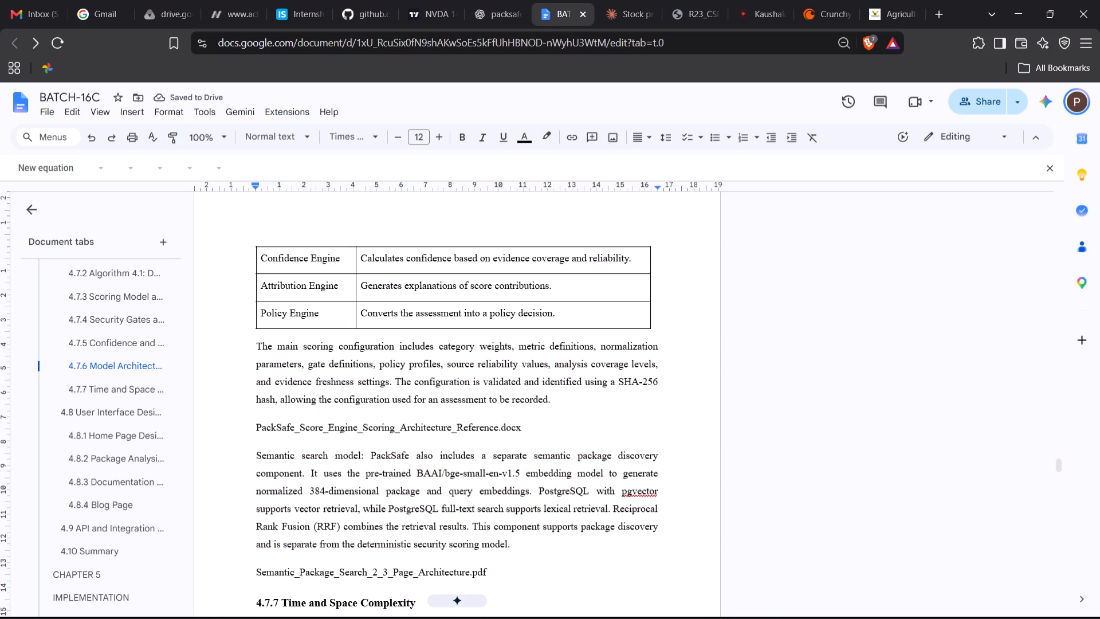
Make the model name BAAI/bge-small-en-v1.5 bold in the semantic search model paragraph.
left_click_drag(520, 471, 476, 471)
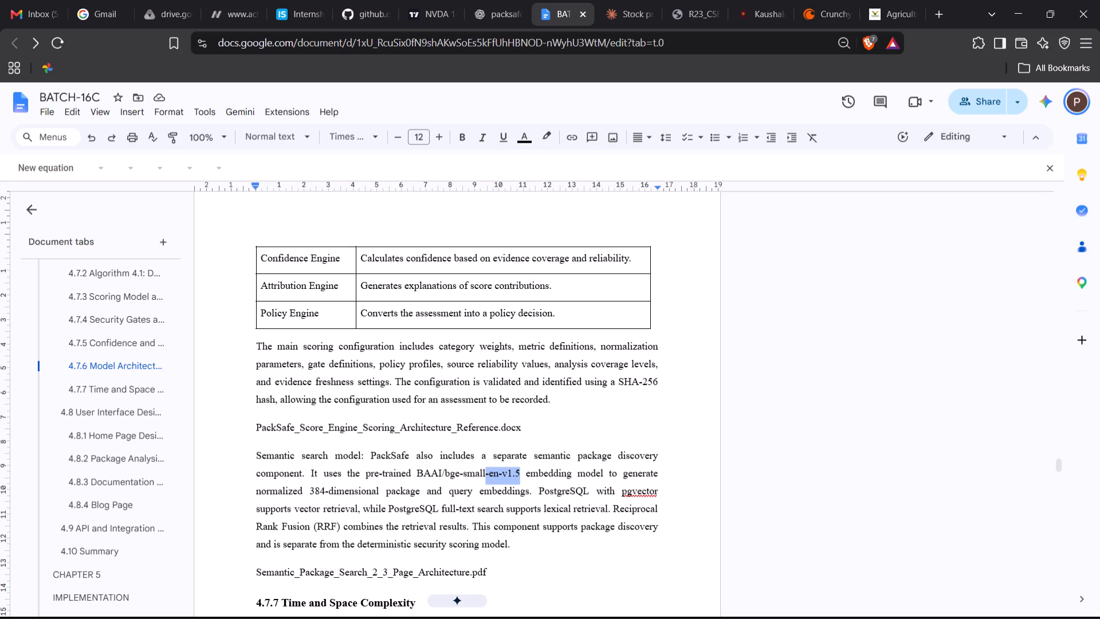
left_click_drag(476, 471, 415, 469)
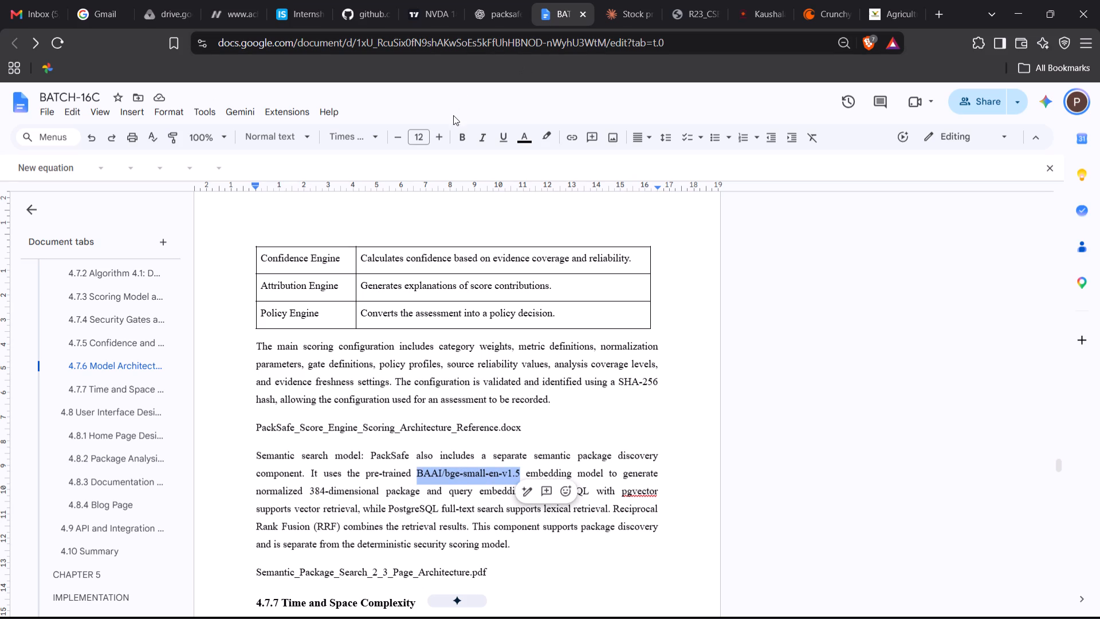
left_click(459, 135)
left_click(453, 378)
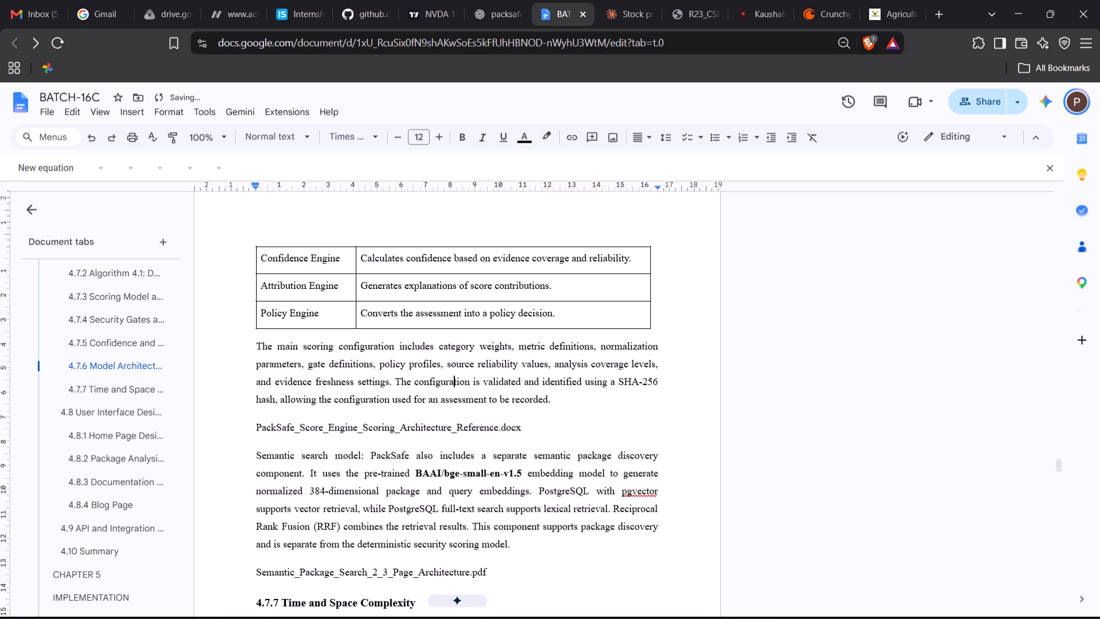
Delete the stray line Semantic_Package_Search_2_3_Page_Architecture.pdf above the 4.7.7 Time and Space Complexity heading.
scroll(469, 431, "down", 2)
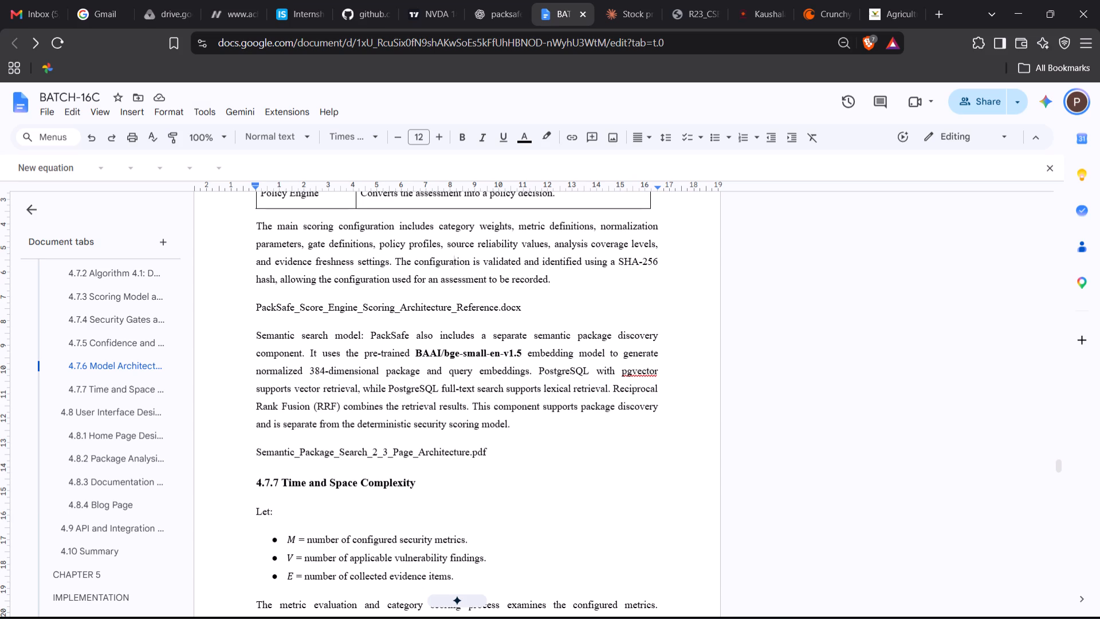
left_click_drag(501, 455, 250, 443)
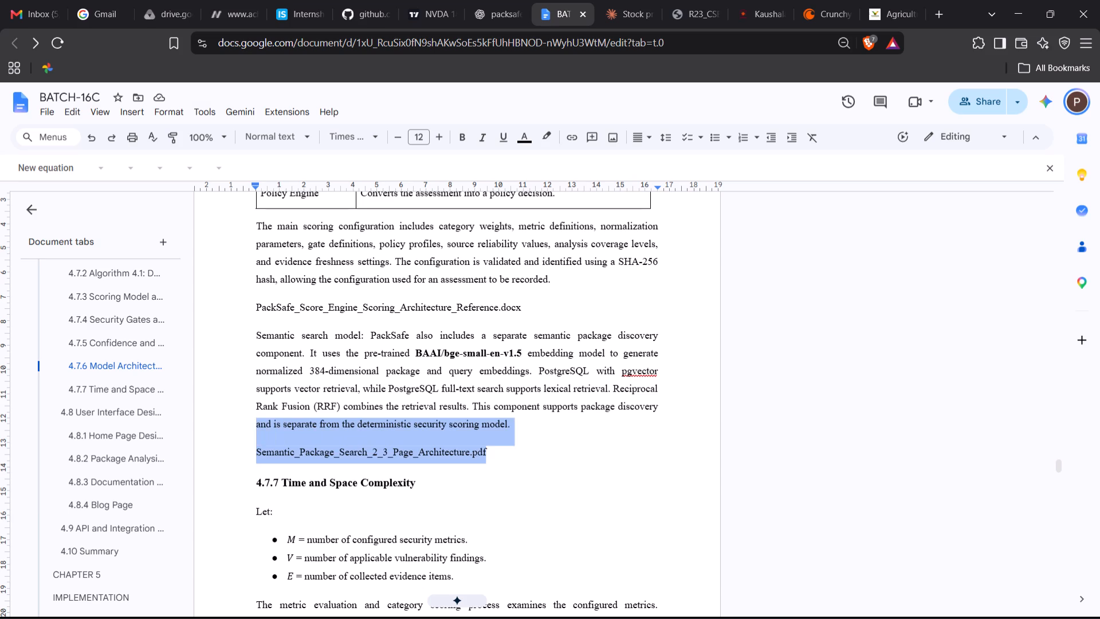
left_click_drag(250, 443, 248, 460)
key("space")
key("BackSpace")
key("BackSpace")
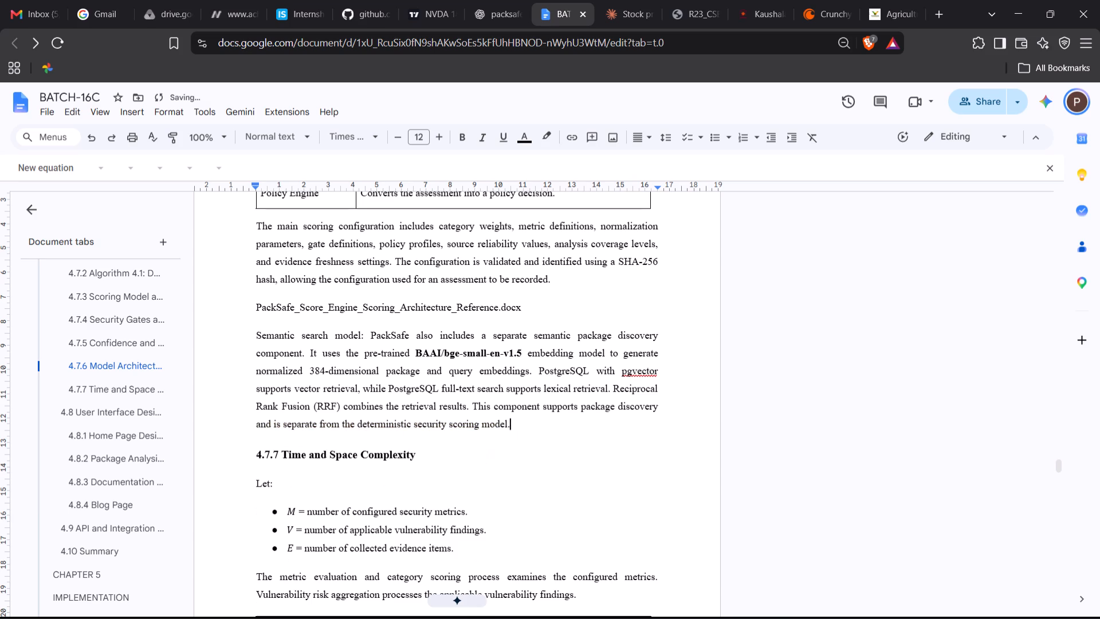
Delete the stray line PackSafe_Score_Engine_Scoring_Architecture_Reference.docx above the semantic search model paragraph, including its empty paragraph.
scroll(248, 460, "down", 1)
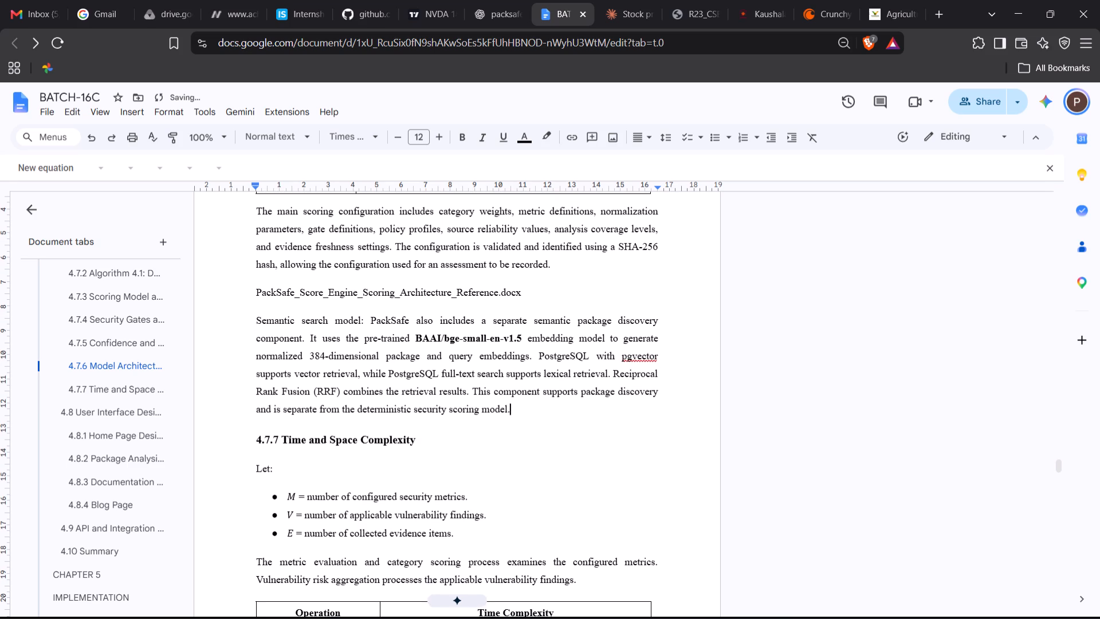
left_click_drag(525, 297, 242, 293)
key("space")
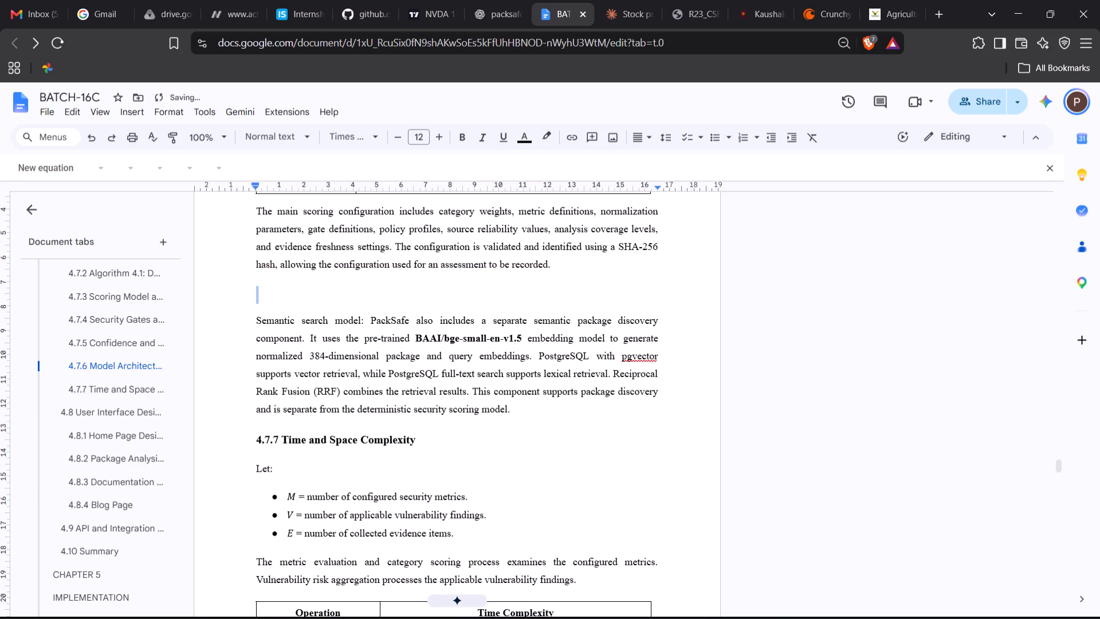
key("BackSpace")
key("BackSpace")
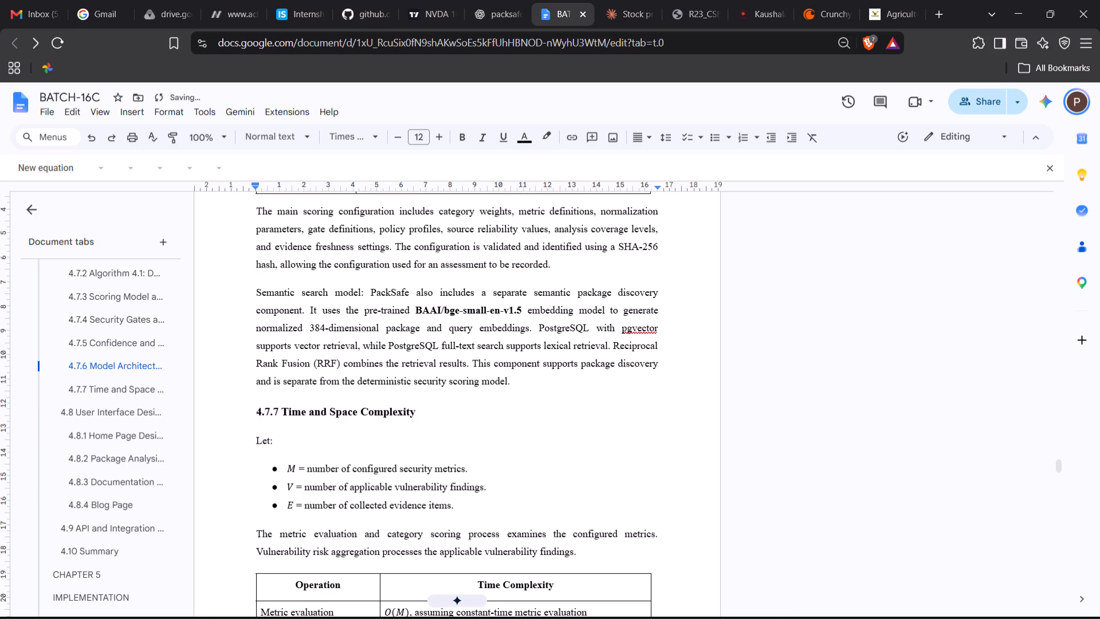
Delete the reference text PackSafe_Score_Engine_Scoring_Architecture_Reference.docx at the end of section 4.7.4 Security Gates and Policy Evaluation.
scroll(348, 354, "down", 3)
scroll(348, 354, "up", 3)
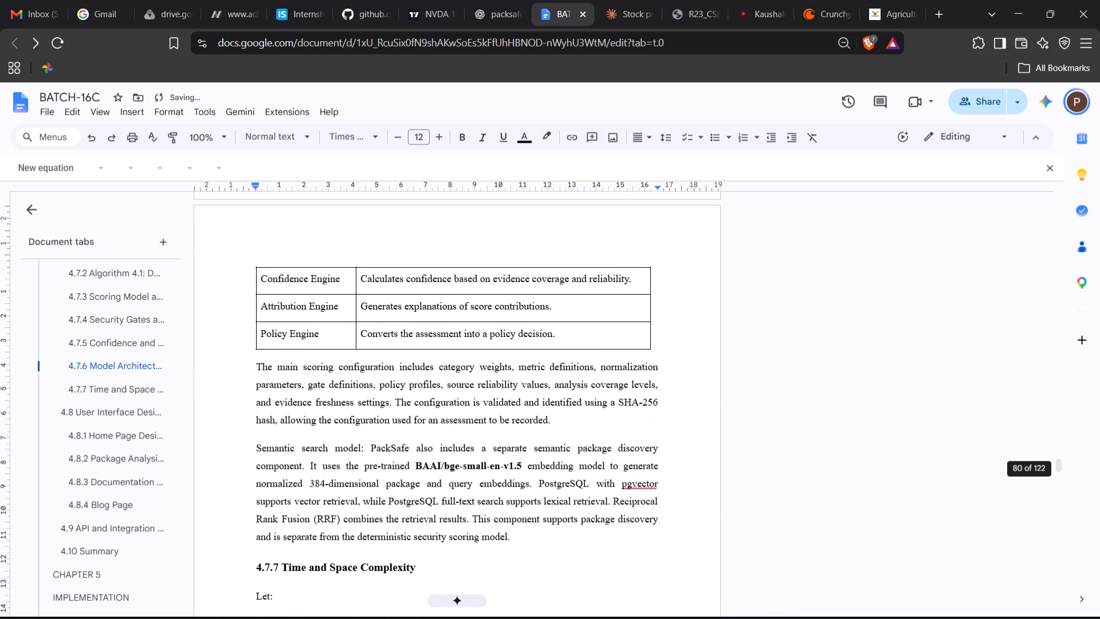
scroll(348, 354, "up", 3)
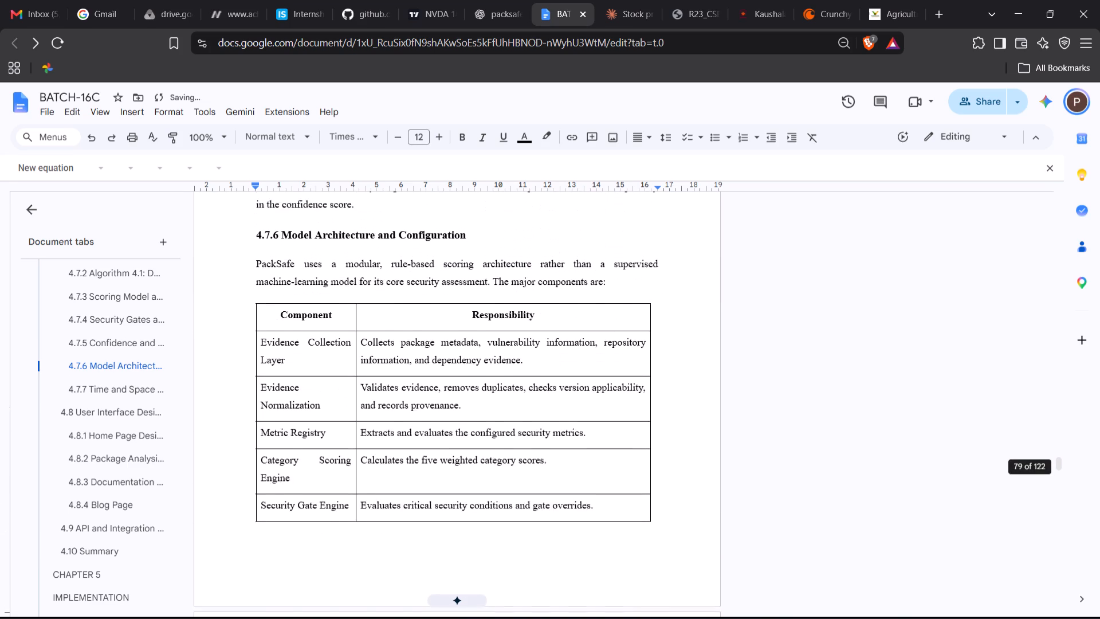
scroll(348, 354, "up", 4)
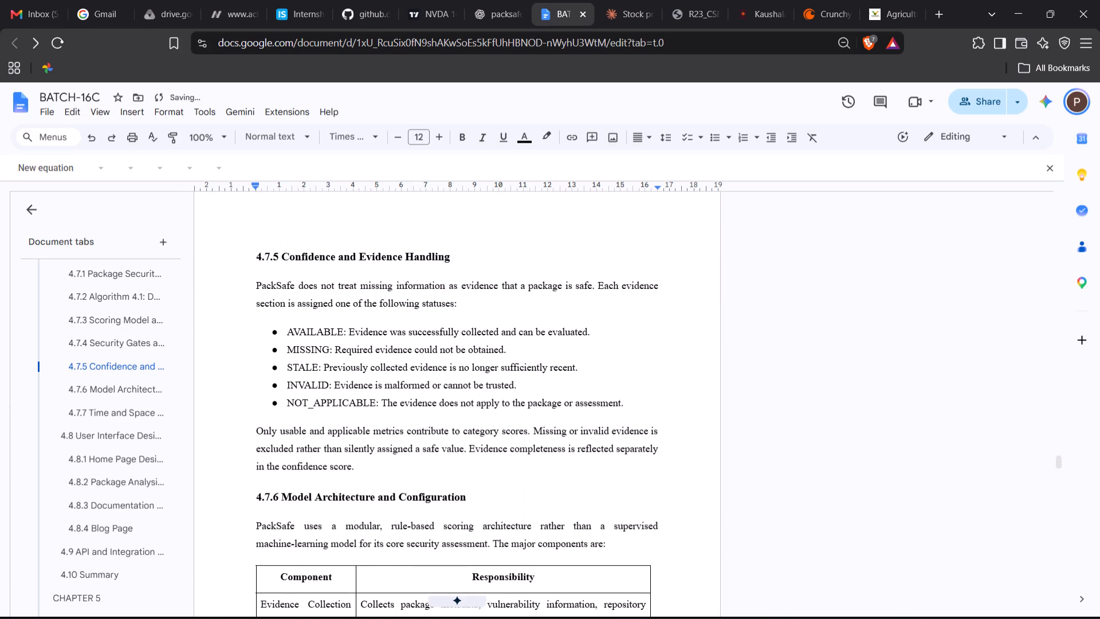
scroll(348, 354, "up", 5)
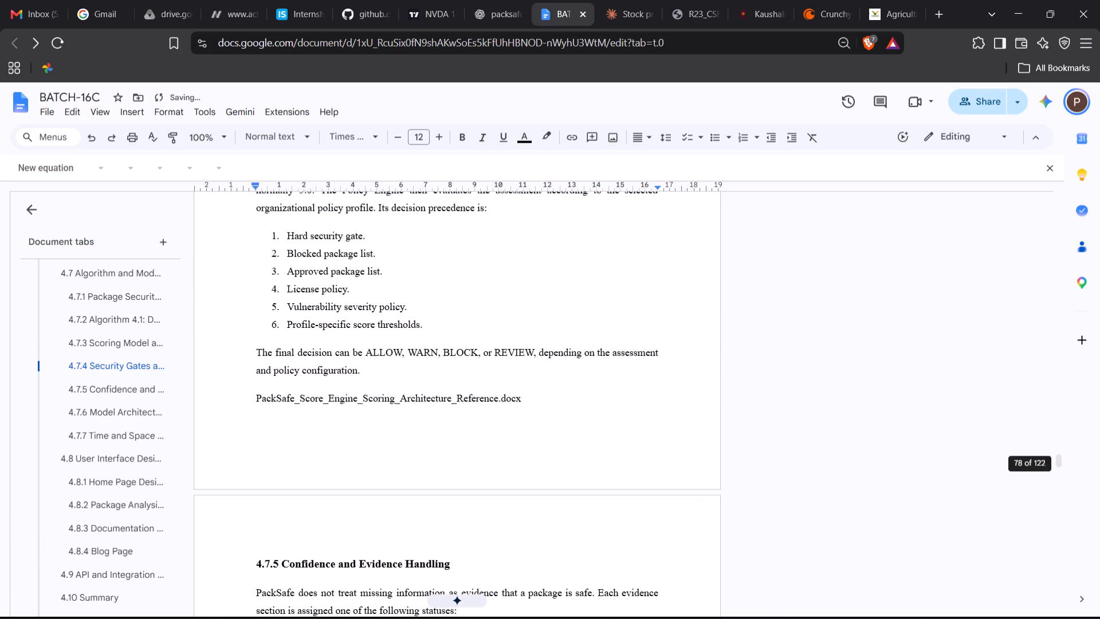
left_click_drag(523, 400, 431, 393)
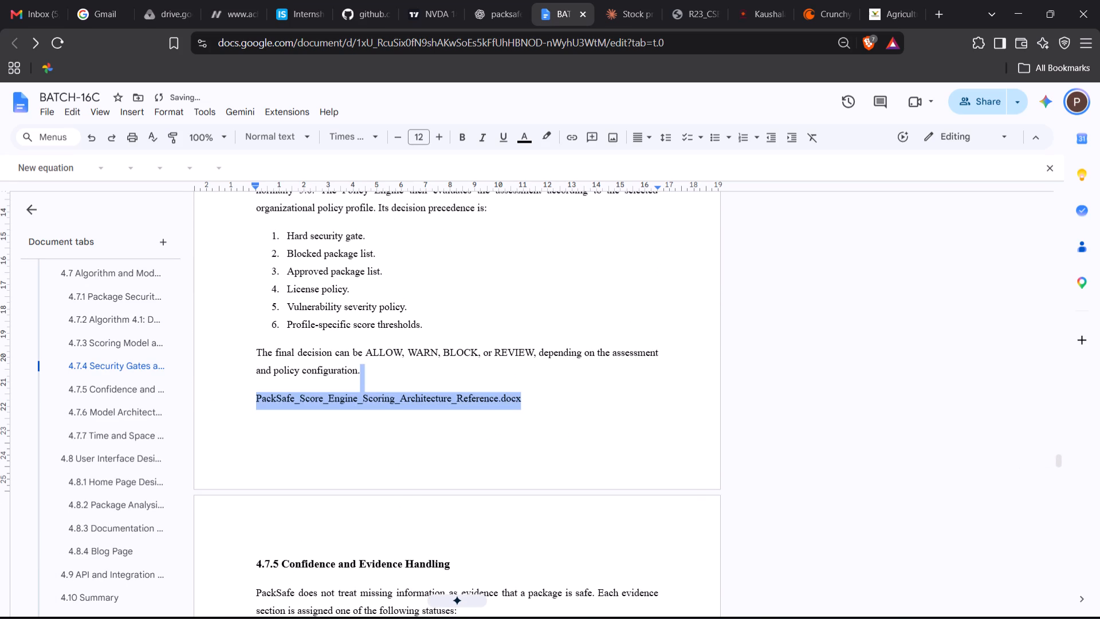
left_click_drag(431, 393, 247, 400)
key("space")
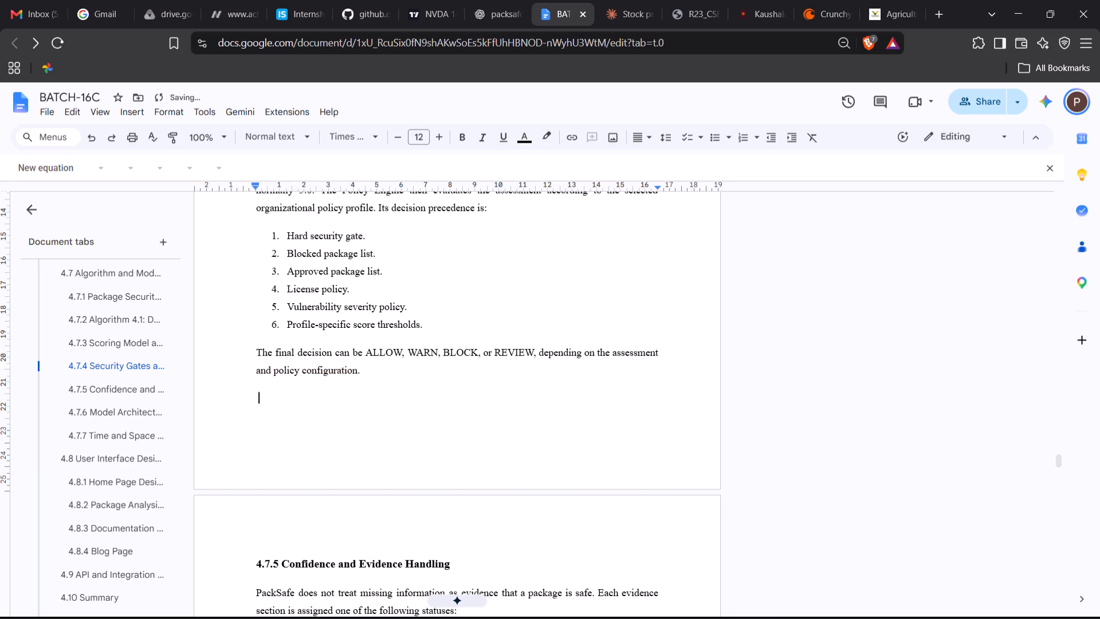
key("BackSpace")
scroll(247, 400, "up", 1)
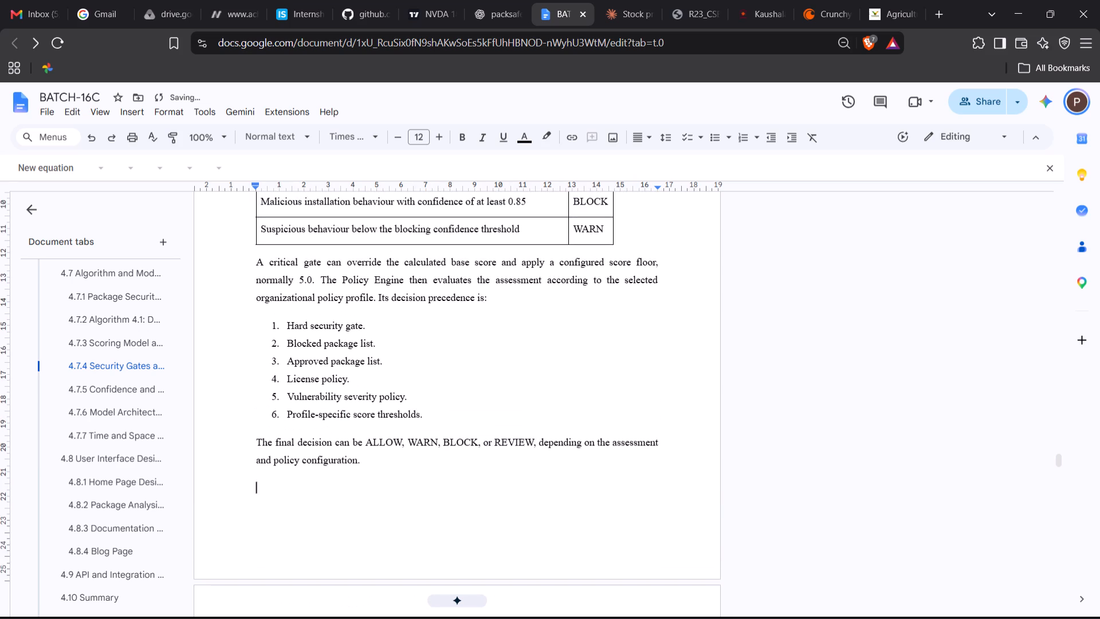
scroll(247, 400, "up", 5)
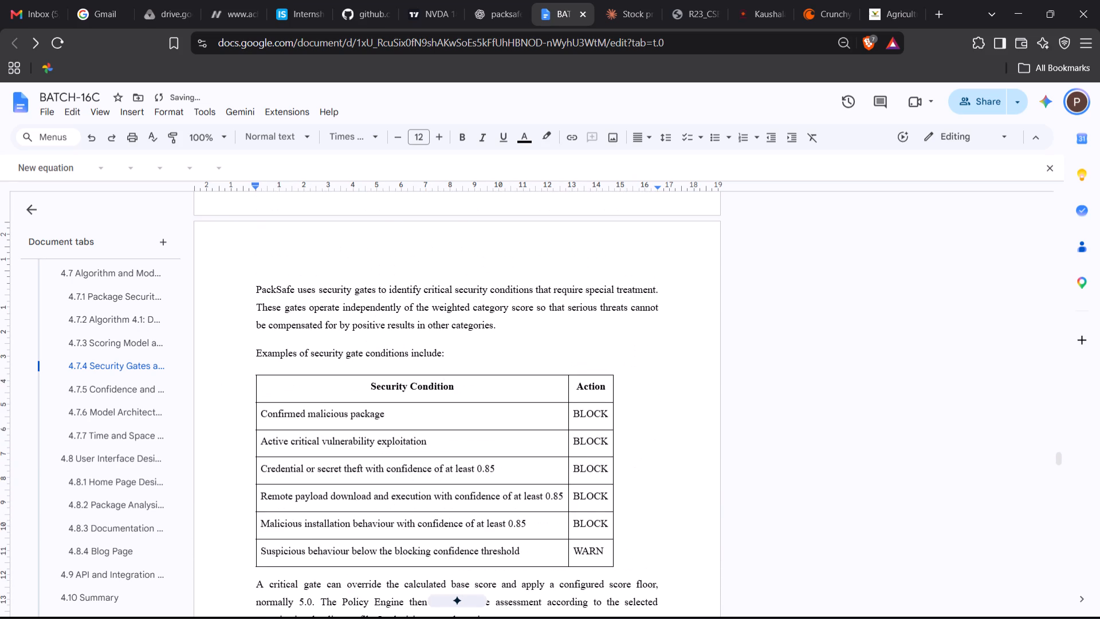
scroll(460, 339, "up", 6)
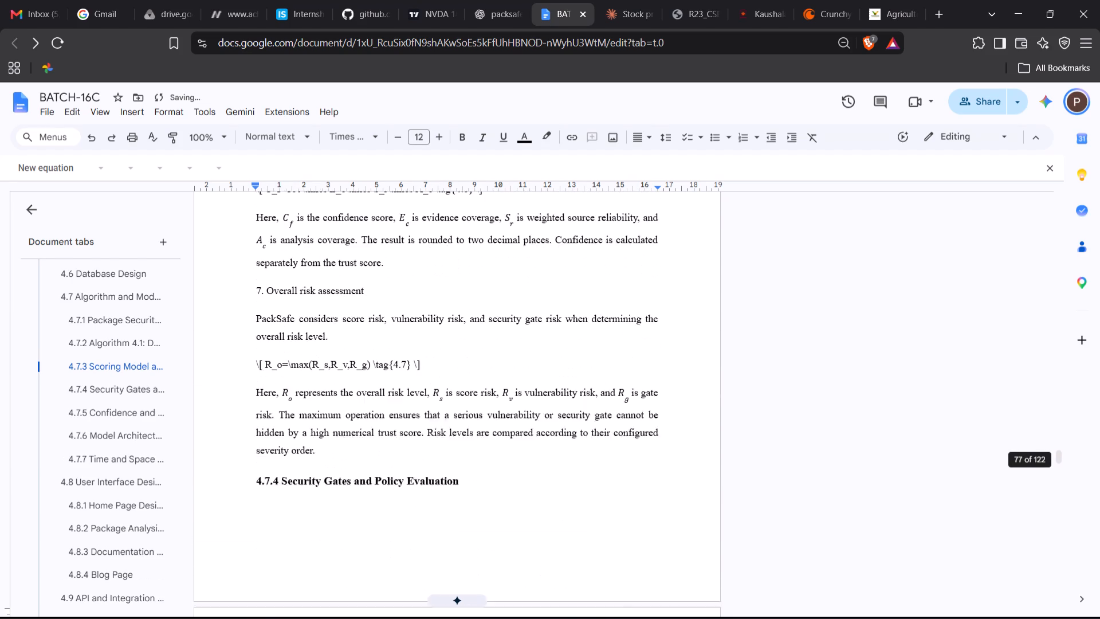
scroll(460, 339, "up", 6)
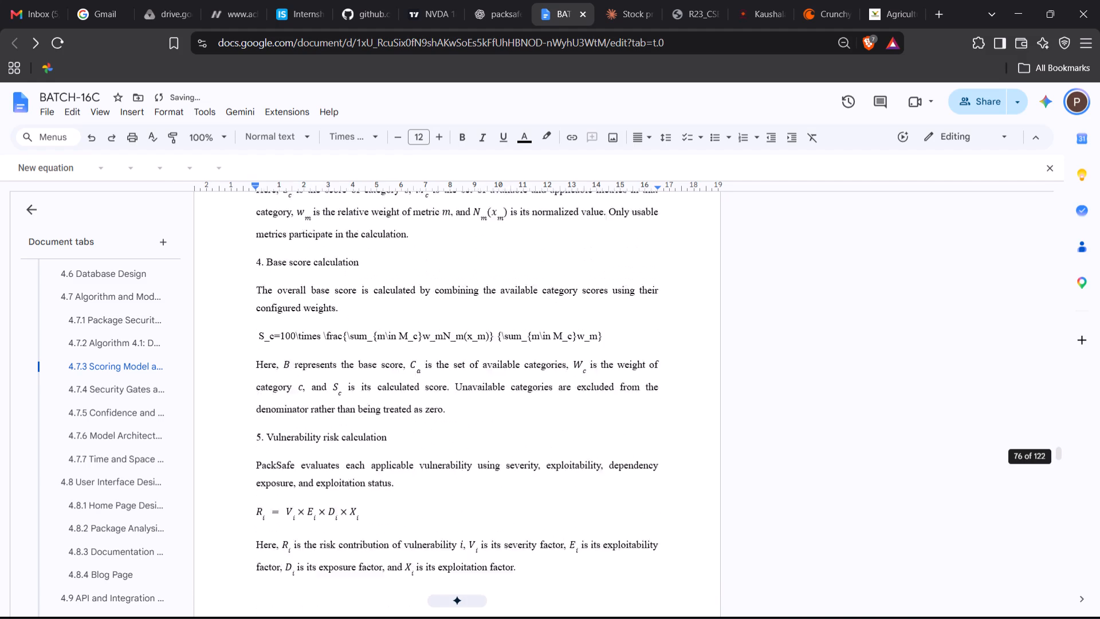
scroll(460, 339, "up", 7)
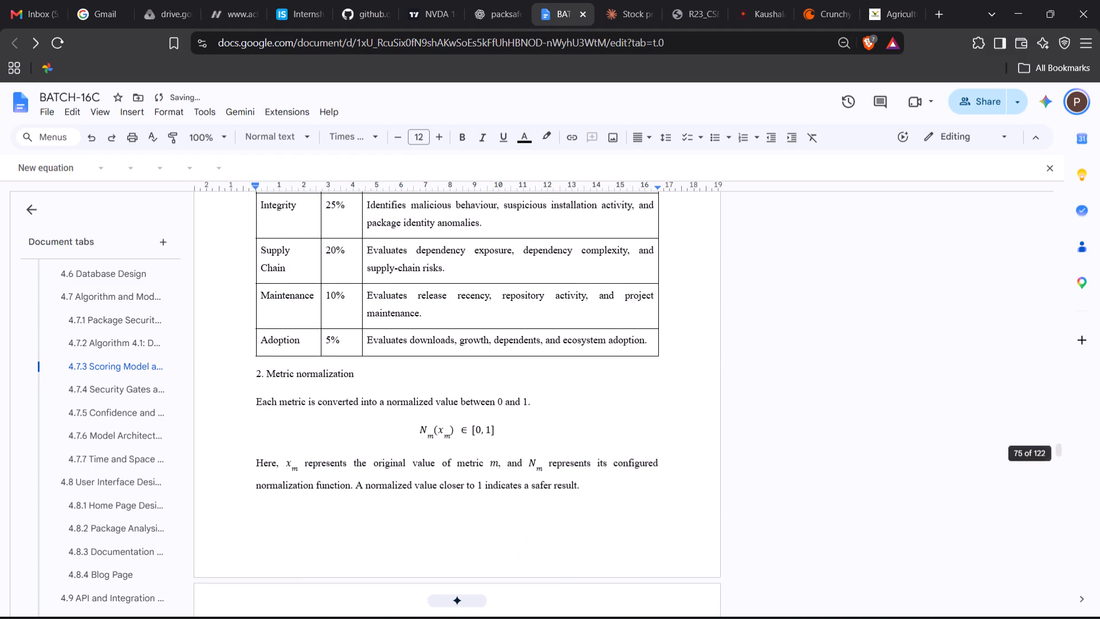
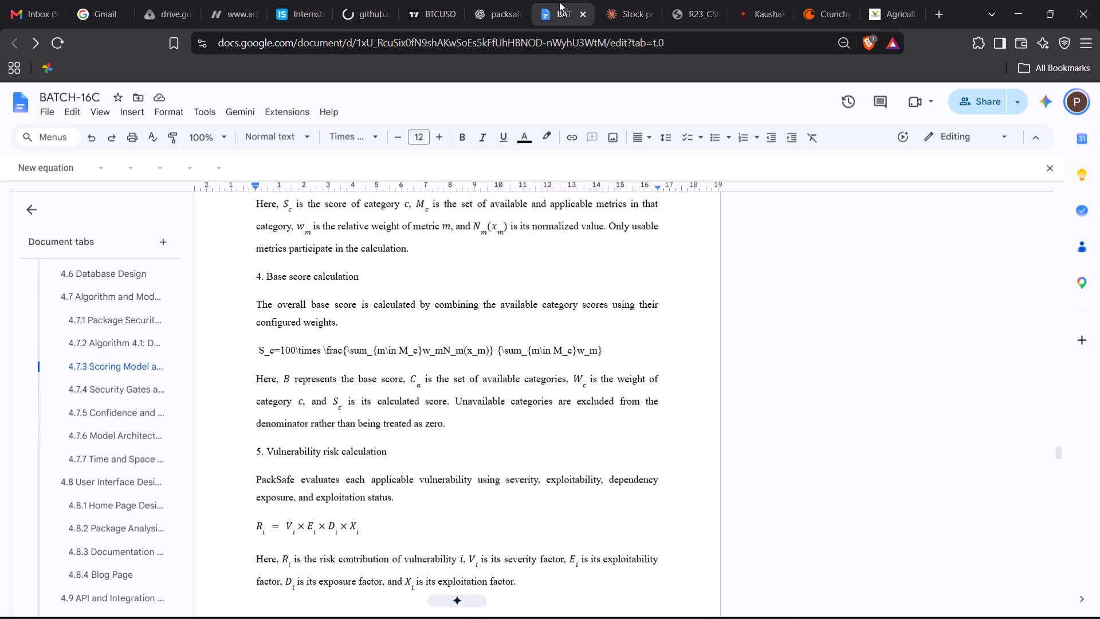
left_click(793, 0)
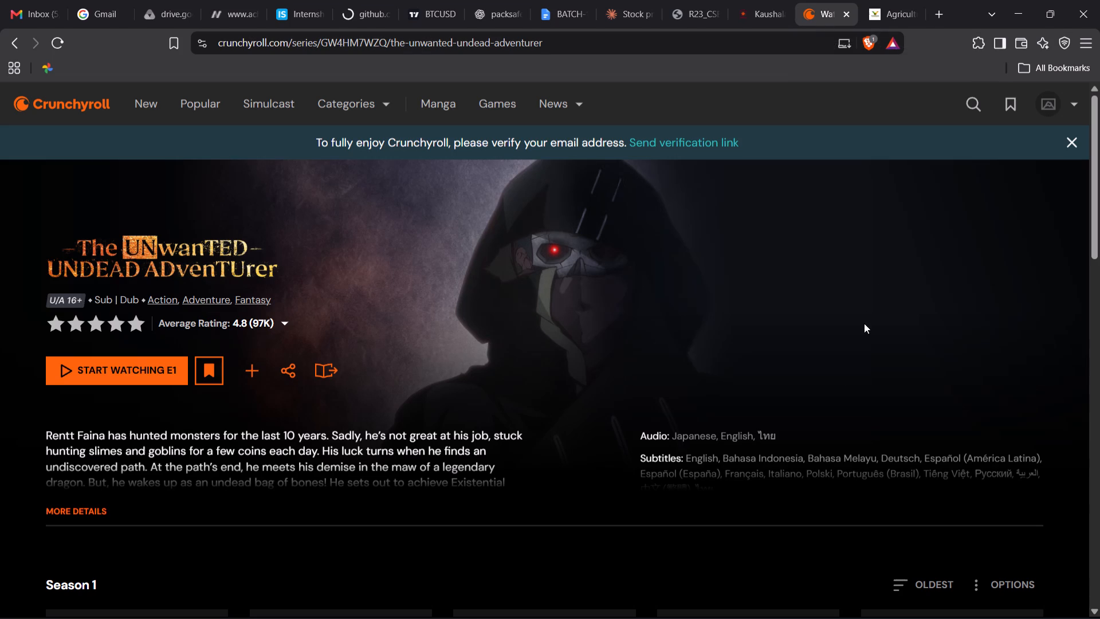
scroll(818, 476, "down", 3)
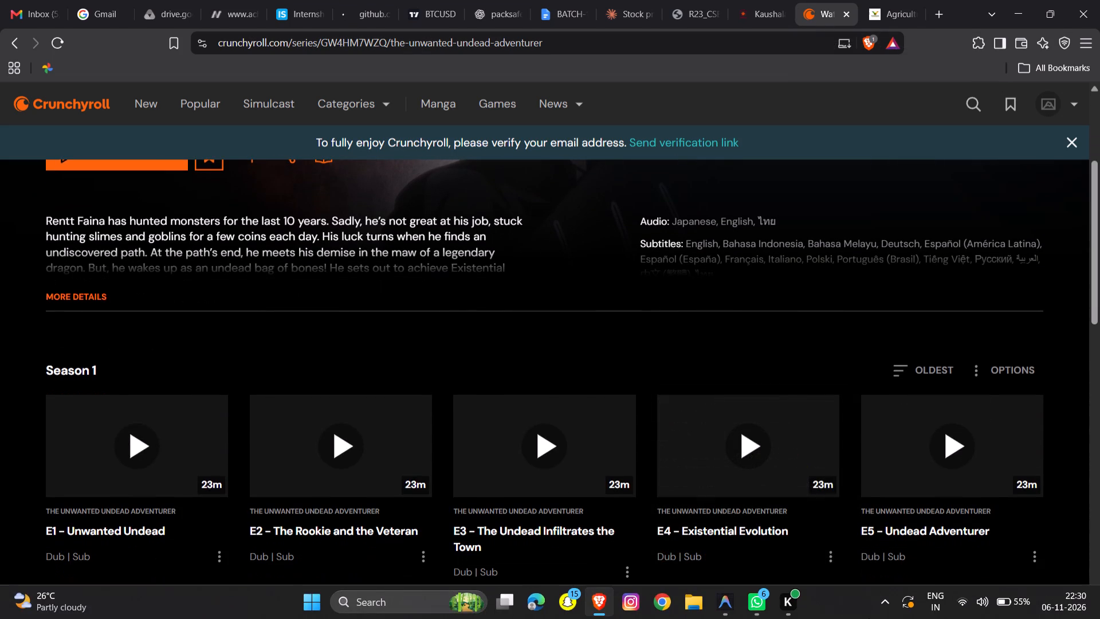
Check the Agricultural Export & Import Services card image on the local Vaman Crop Science services page.
left_click(880, 0)
scroll(936, 244, "left", 1)
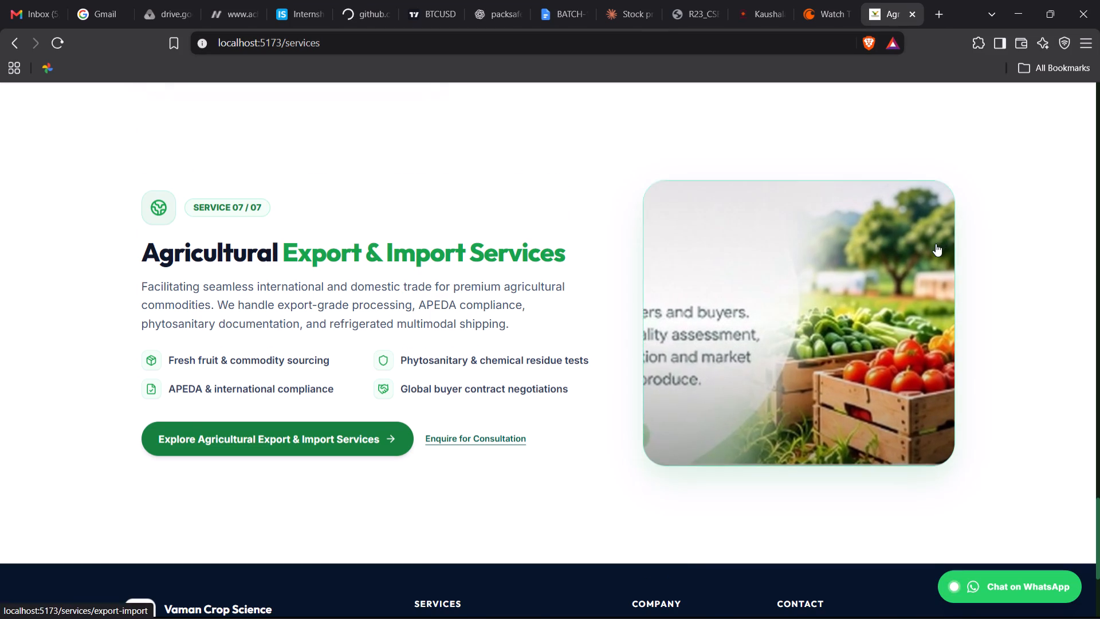
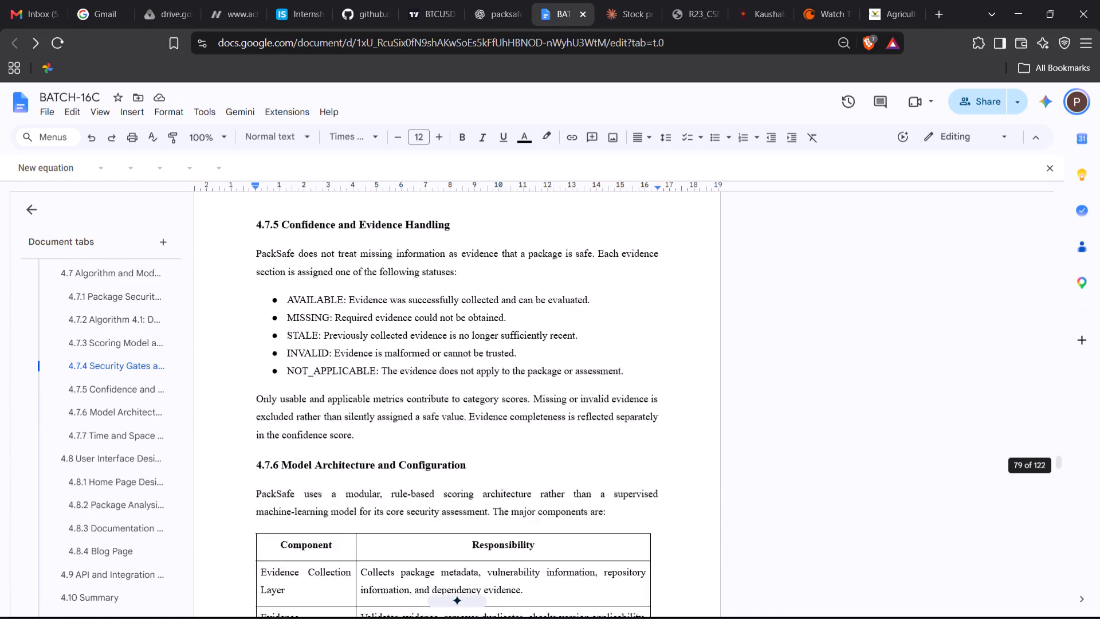
Look through sections 4.7.5 to 4.7.7 of BATCH-16C for formulas, including the time-complexity table, and return to the R_v equation in 4.7.3.
scroll(465, 447, "down", 6)
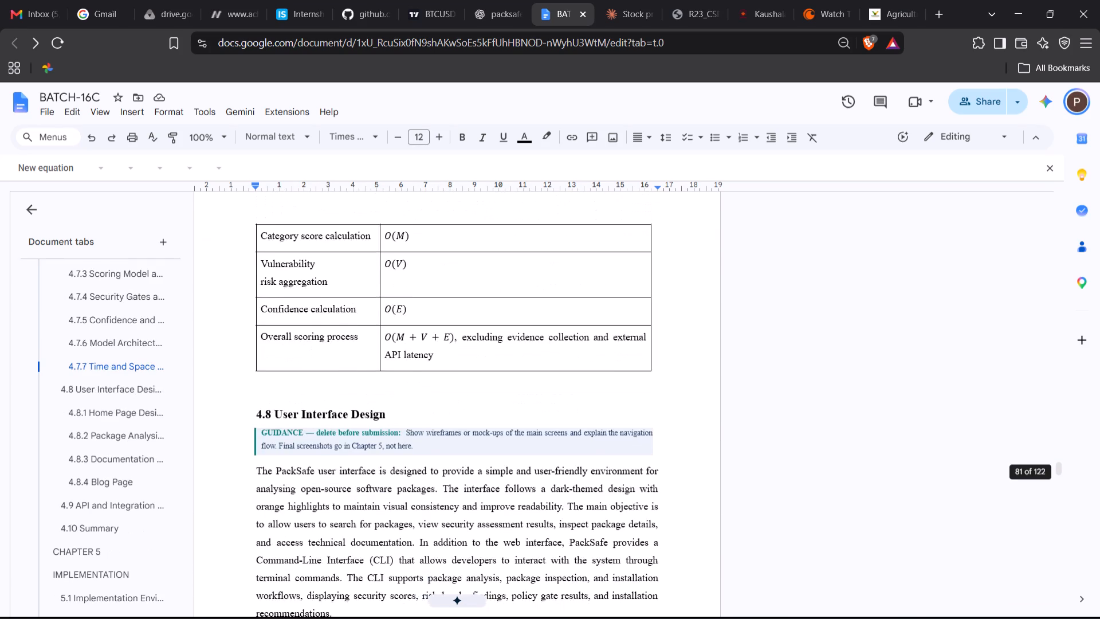
scroll(465, 447, "up", 3)
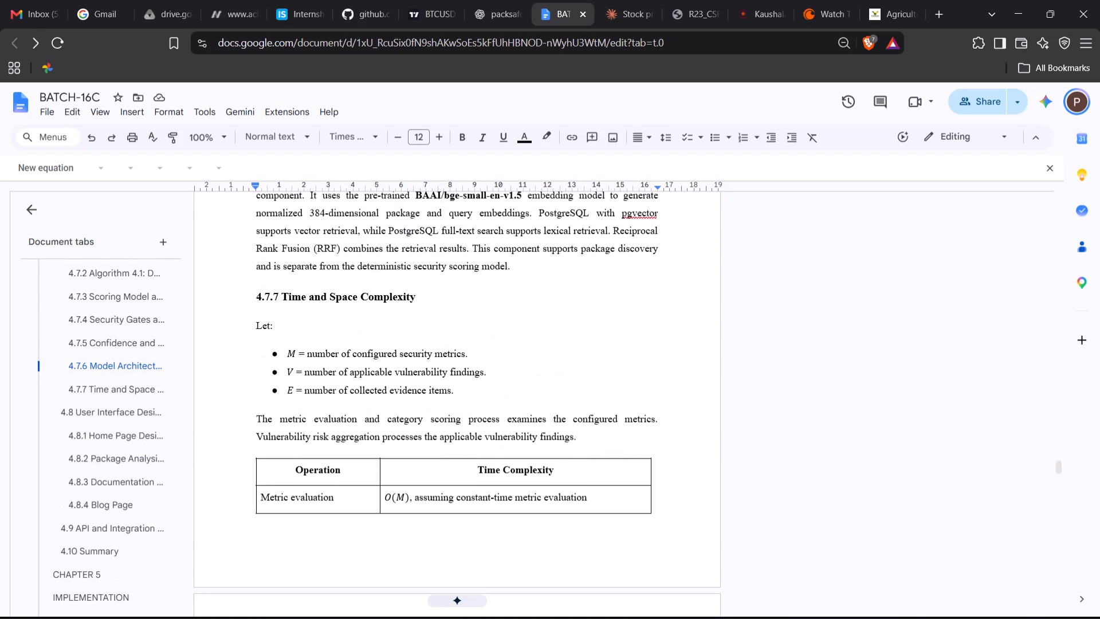
scroll(465, 447, "down", 2)
scroll(465, 447, "up", 1)
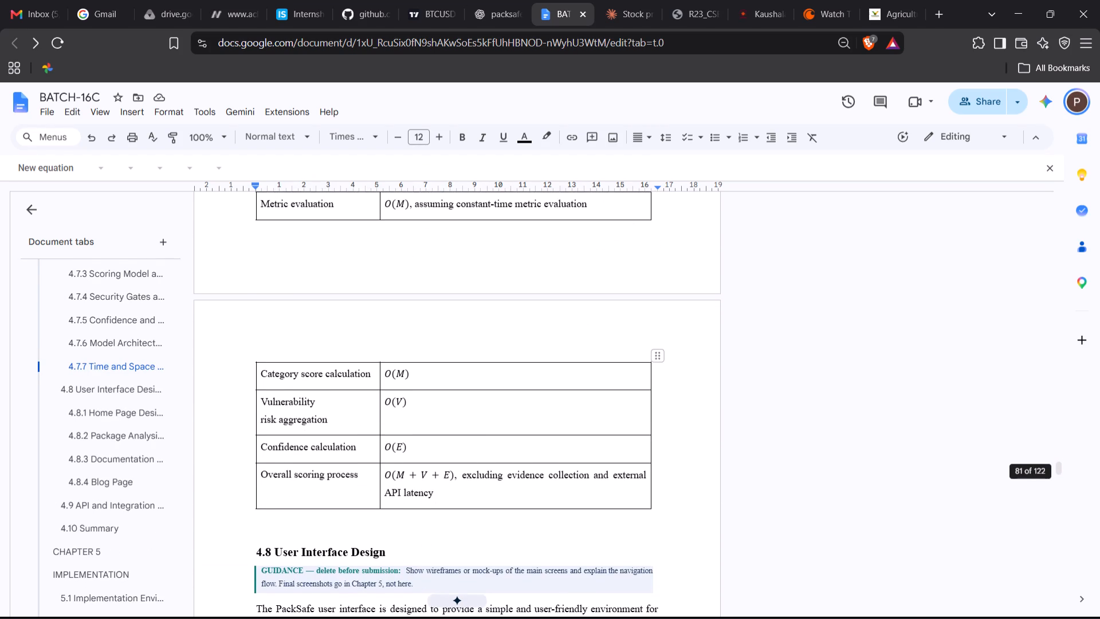
scroll(465, 447, "up", 1)
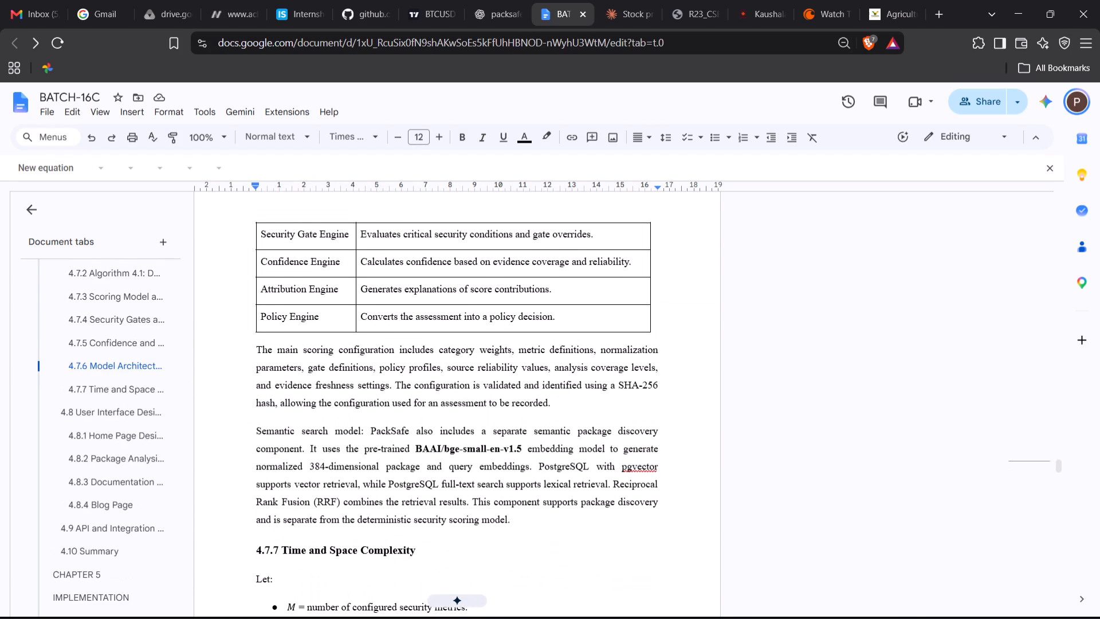
scroll(489, 507, "up", 3)
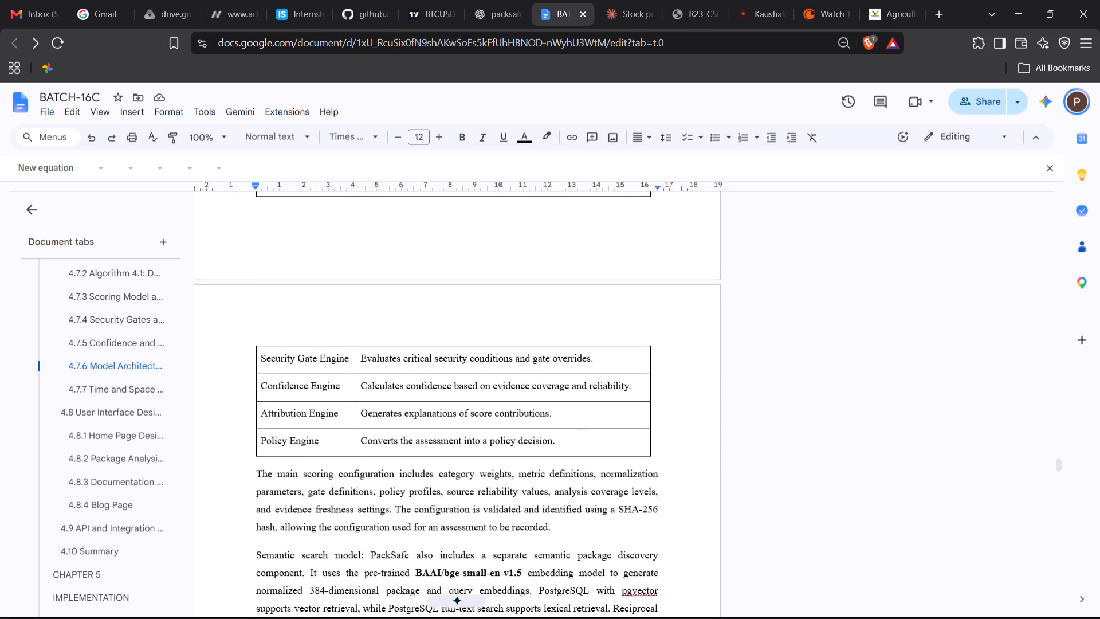
scroll(489, 507, "up", 8)
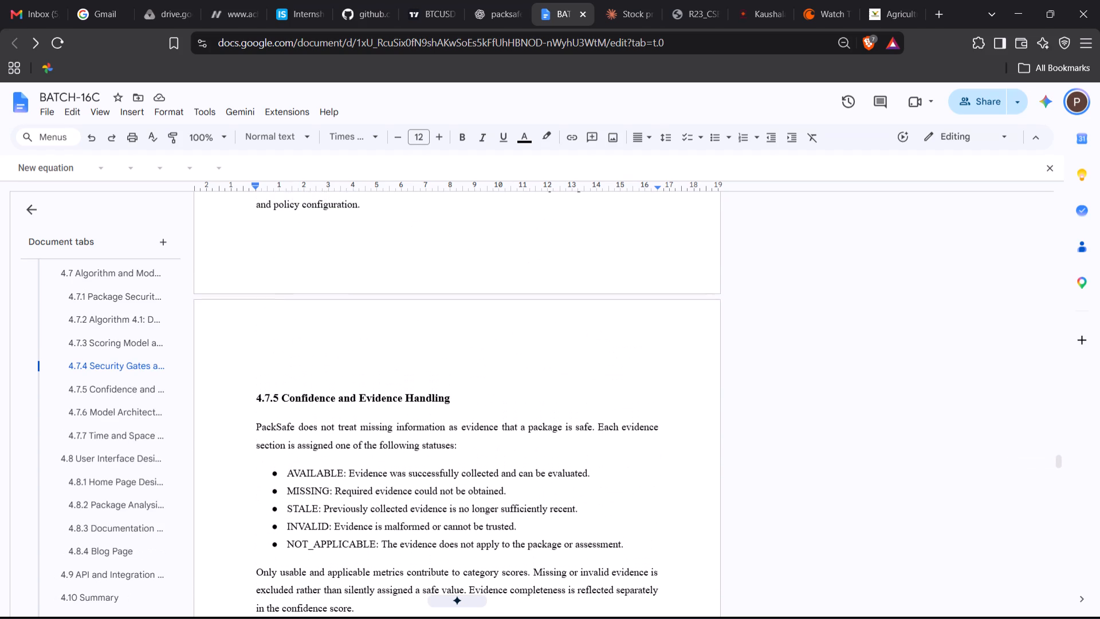
scroll(489, 507, "up", 7)
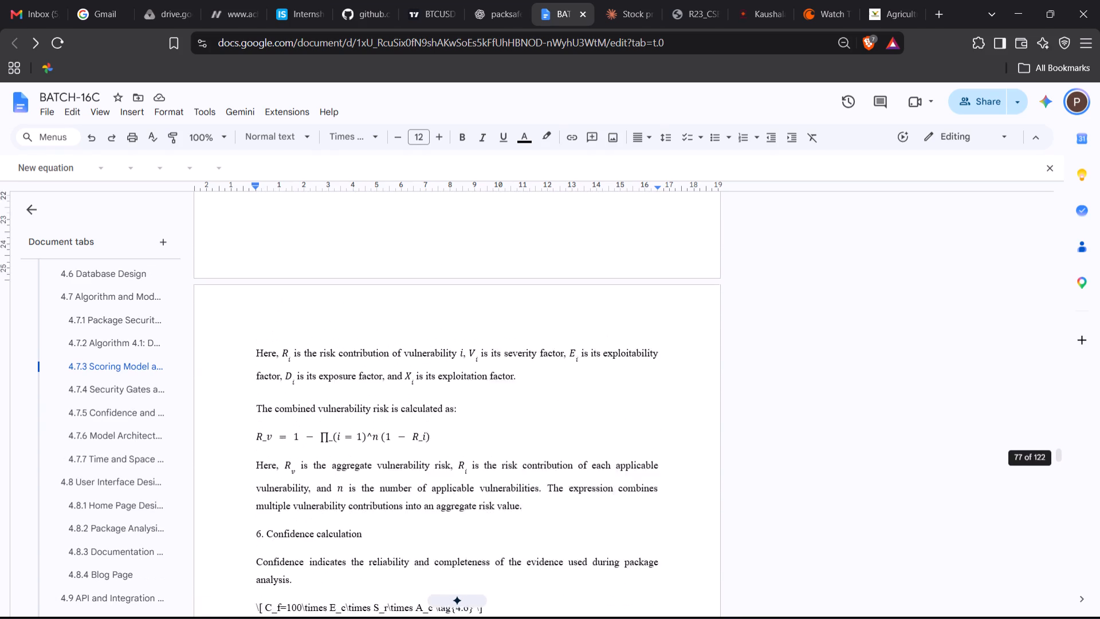